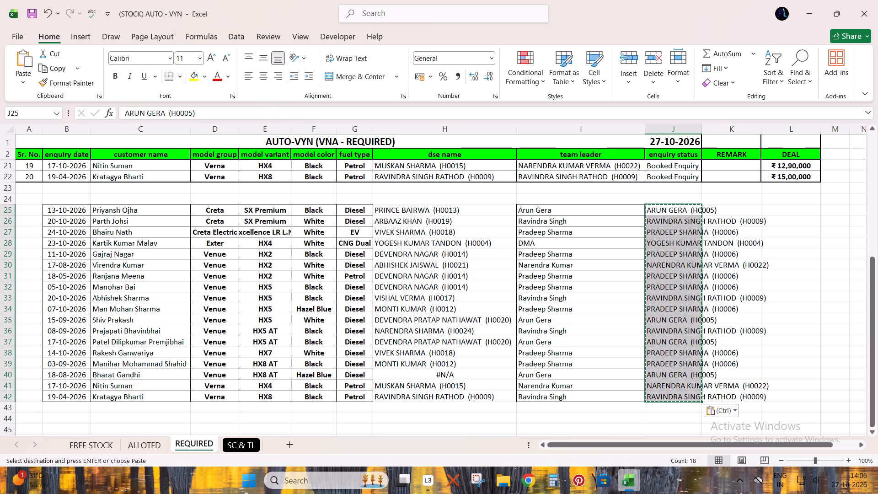
# Paste the copied names with employee codes over the team leader column of the lower list, rows 25 to 42.
pyautogui.press('Left')
pyautogui.hotkey('ctrl', 'v')
pyautogui.press('Right')
pyautogui.press('Escape')
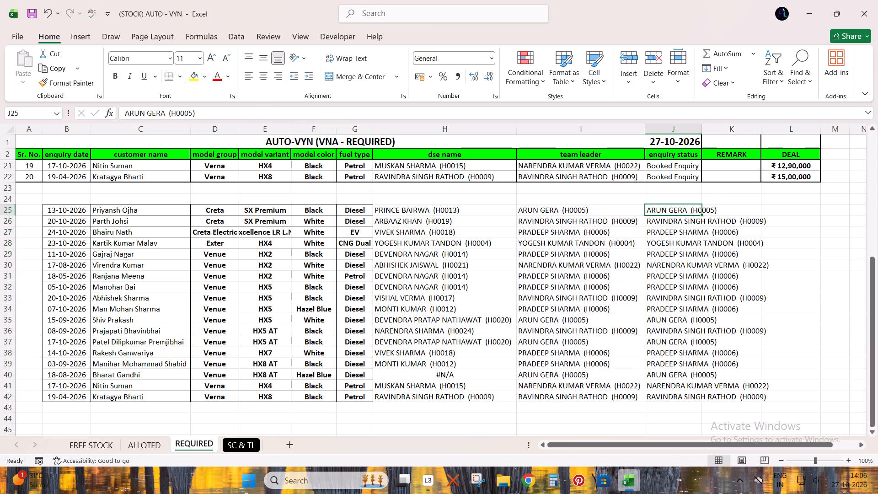
# Clear the duplicate team leader names from column J, rows 25 to 42.
pyautogui.hotkey('ctrl', 'shift', 'Down')
pyautogui.press('Delete')
# Copy the "Booked Enquiry" status from J21 into the enquiry status cells J25 to J42 of the lower list.
pyautogui.press('Up')
pyautogui.press('Up')
pyautogui.press('Up')
pyautogui.press('Up')
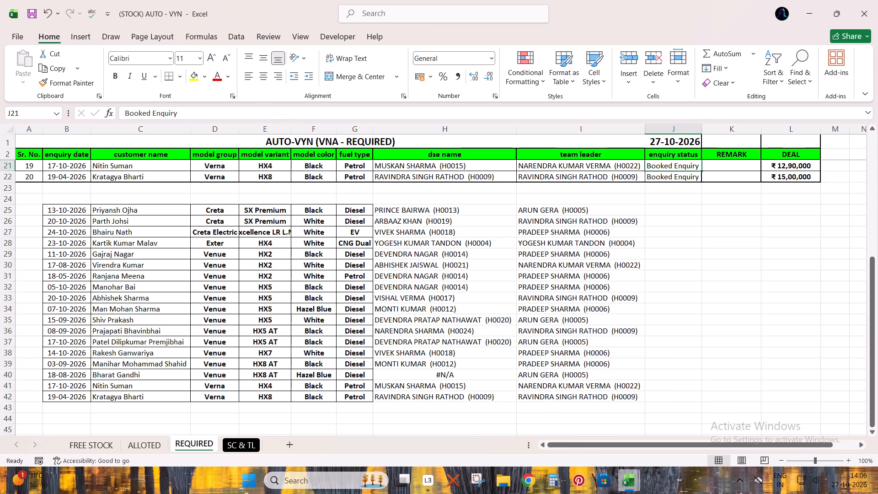
pyautogui.hotkey('ctrl', 'v')
pyautogui.hotkey('ctrl', 'c')
pyautogui.hotkey('ctrl', 'c')
pyautogui.press('Down')
pyautogui.press('Down')
pyautogui.press('Down')
pyautogui.press('Down')
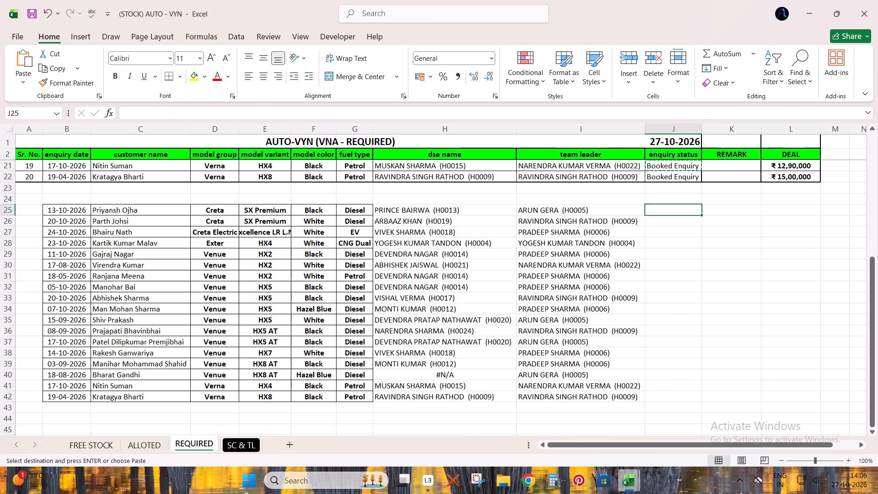
pyautogui.hotkey('shift', 'Down')
pyautogui.hotkey('shift', 'Down')
pyautogui.hotkey('shift', 'Down')
pyautogui.hotkey('shift', 'Down')
pyautogui.hotkey('shift', 'Down')
pyautogui.hotkey('shift', 'Down')
pyautogui.hotkey('shift', 'Down')
pyautogui.hotkey('shift', 'Down')
pyautogui.hotkey('shift', 'Down')
pyautogui.hotkey('shift', 'Down')
pyautogui.hotkey('shift', 'Down')
pyautogui.hotkey('shift', 'Down')
pyautogui.hotkey('shift', 'Down')
pyautogui.hotkey('shift', 'Down')
pyautogui.hotkey('shift', 'Down')
pyautogui.hotkey('shift', 'Down')
pyautogui.hotkey('shift', 'Down')
pyautogui.hotkey('ctrl', 'v')
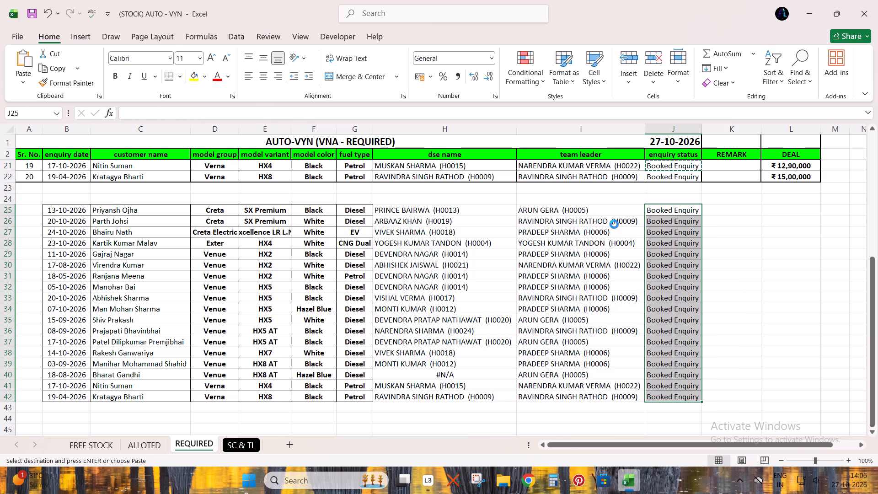
pyautogui.press('Escape')
pyautogui.press('Right')
pyautogui.press('Up')
pyautogui.press('Left')
pyautogui.press('Down')
# Compare the main REQUIRED table in rows 3 to 22 with the updated list below it.
pyautogui.scroll(4, 612, 250)
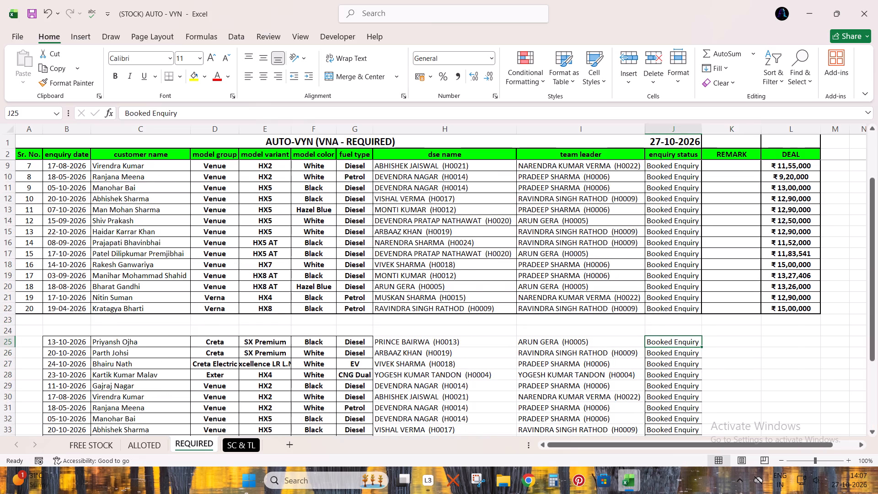
pyautogui.scroll(1, 612, 250)
pyautogui.scroll(-1, 612, 250)
pyautogui.scroll(8, 612, 250)
pyautogui.scroll(-2, 612, 250)
pyautogui.scroll(3, 612, 250)
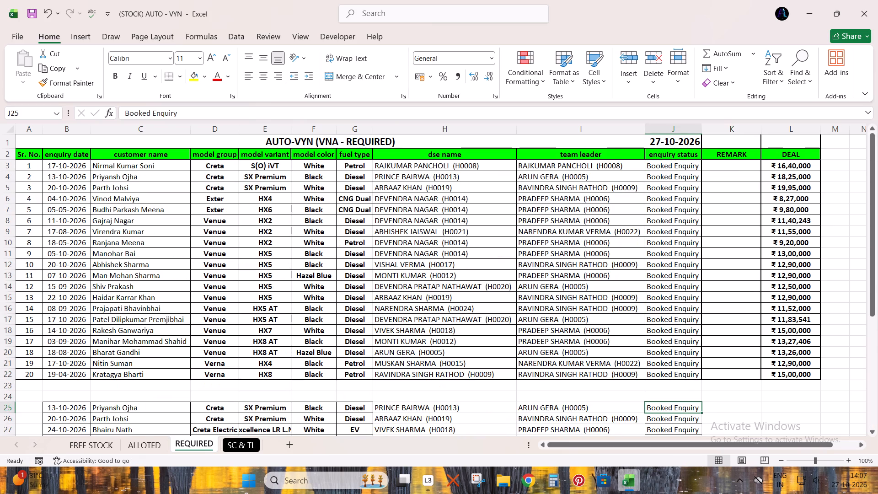
pyautogui.scroll(-3, 502, 270)
pyautogui.scroll(-3, 399, 279)
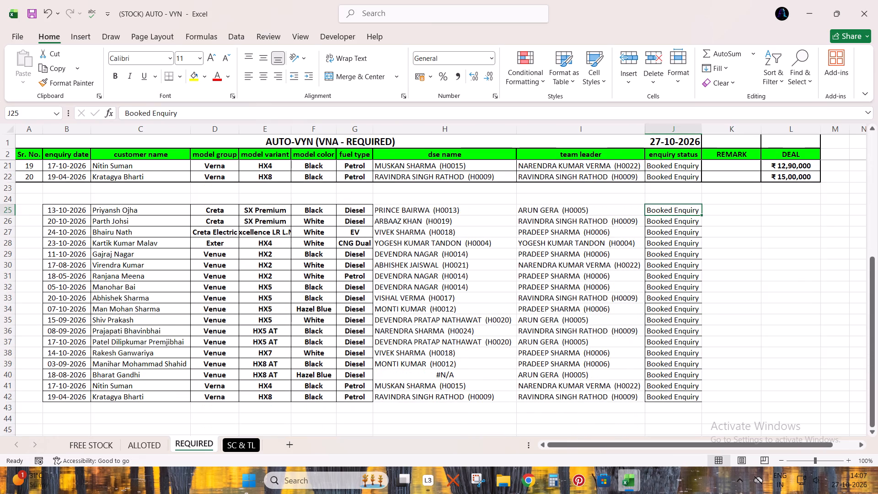
pyautogui.scroll(11, 271, 291)
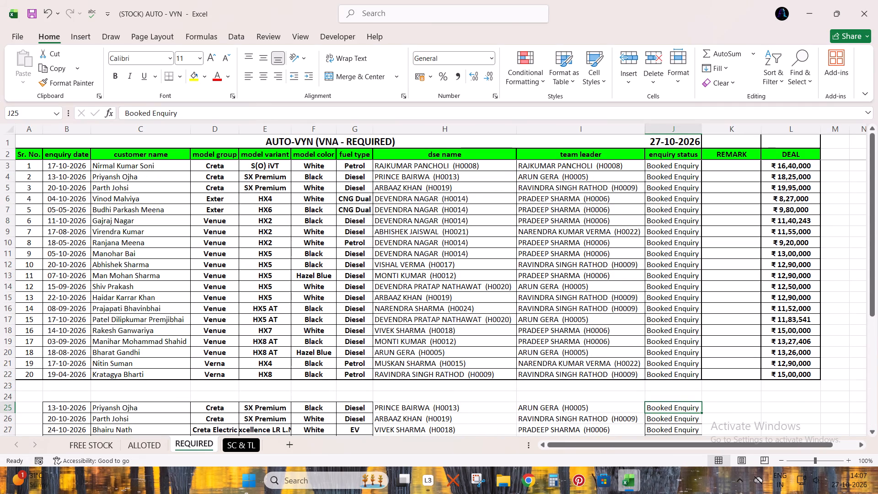
# Copy the lower list B25:J42 and paste it over the main table starting at B3.
pyautogui.scroll(-2, 274, 287)
pyautogui.press('Down')
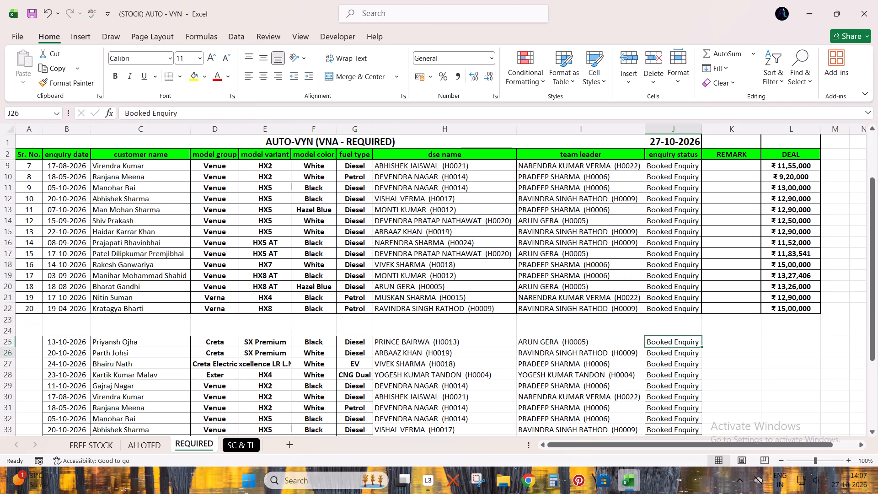
pyautogui.press('Left')
pyautogui.press('Down')
pyautogui.press('Up')
pyautogui.press('Left')
pyautogui.hotkey('ctrl', 'Left')
pyautogui.press('Up')
pyautogui.press('Right')
pyautogui.press('Left')
pyautogui.press('Up')
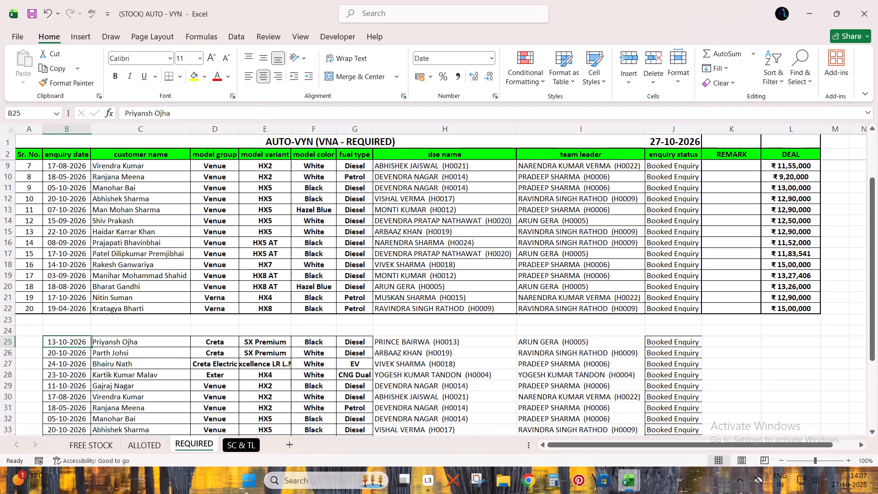
pyautogui.press('Down')
pyautogui.hotkey('ctrl', 'shift', 'Right')
pyautogui.hotkey('ctrl', 'shift', 'Down')
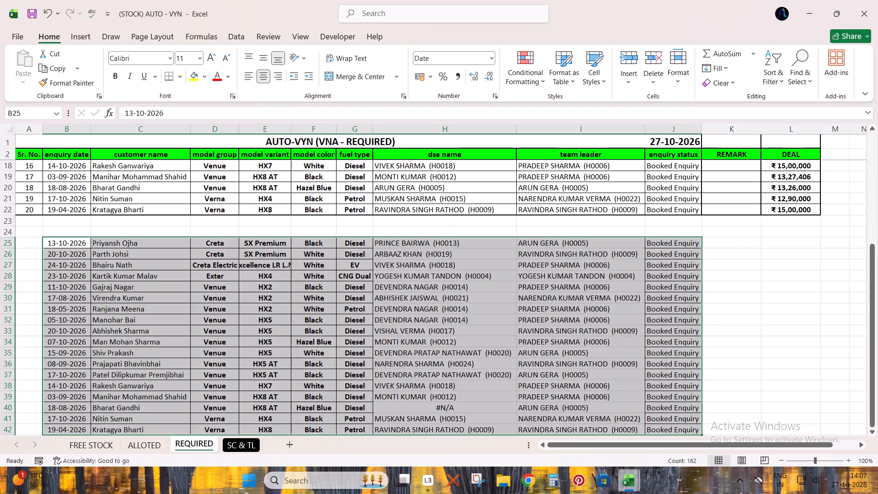
pyautogui.hotkey('ctrl', 'x')
pyautogui.hotkey('ctrl', 'c')
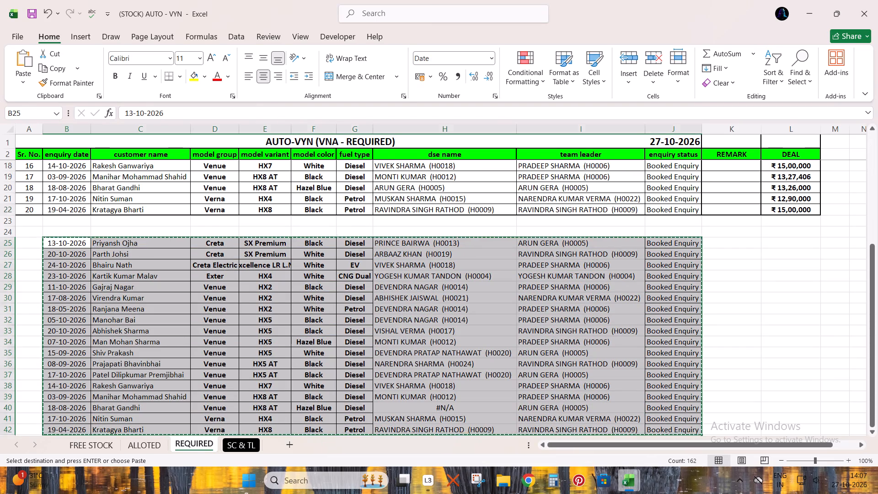
pyautogui.hotkey('ctrl', 'Up')
pyautogui.hotkey('ctrl', 'Up')
pyautogui.press('Down')
pyautogui.hotkey('ctrl', 'v')
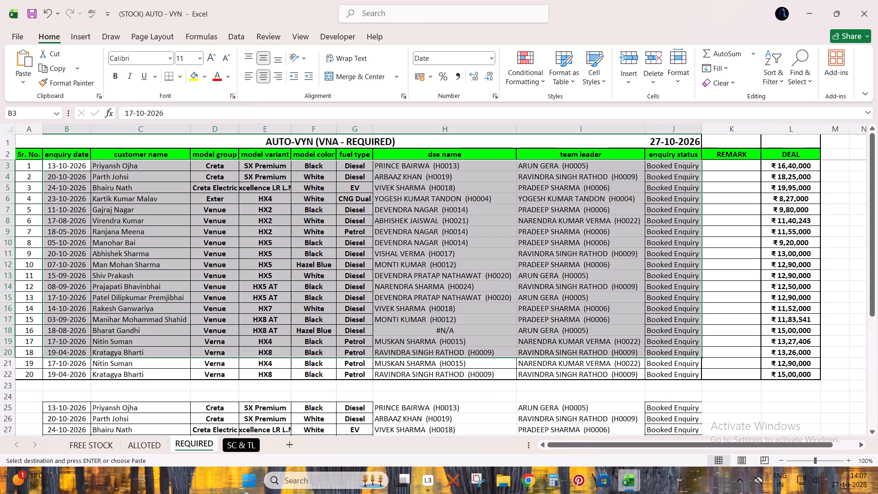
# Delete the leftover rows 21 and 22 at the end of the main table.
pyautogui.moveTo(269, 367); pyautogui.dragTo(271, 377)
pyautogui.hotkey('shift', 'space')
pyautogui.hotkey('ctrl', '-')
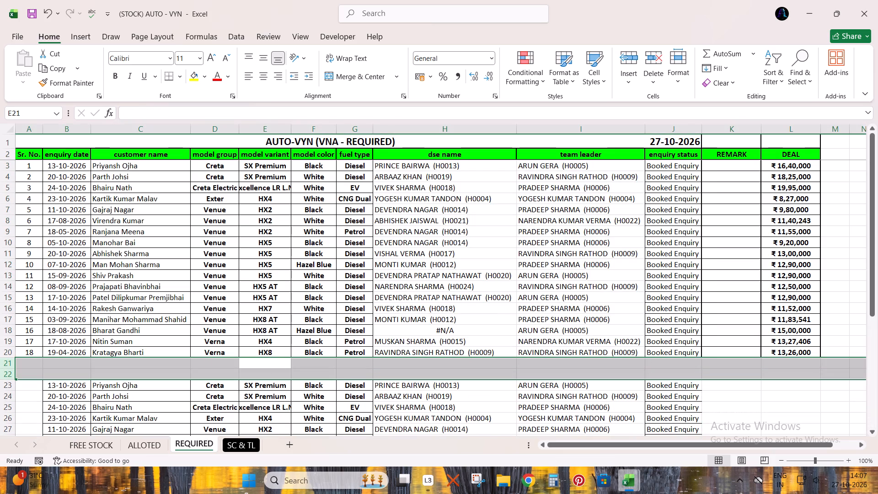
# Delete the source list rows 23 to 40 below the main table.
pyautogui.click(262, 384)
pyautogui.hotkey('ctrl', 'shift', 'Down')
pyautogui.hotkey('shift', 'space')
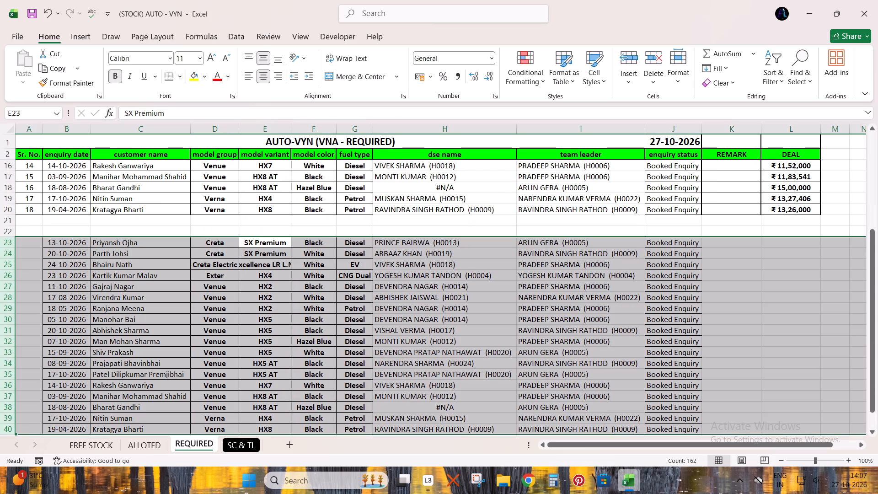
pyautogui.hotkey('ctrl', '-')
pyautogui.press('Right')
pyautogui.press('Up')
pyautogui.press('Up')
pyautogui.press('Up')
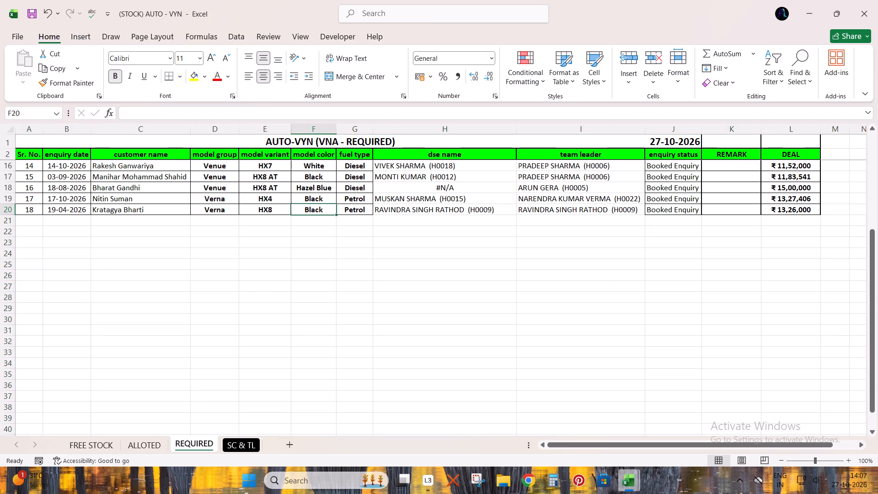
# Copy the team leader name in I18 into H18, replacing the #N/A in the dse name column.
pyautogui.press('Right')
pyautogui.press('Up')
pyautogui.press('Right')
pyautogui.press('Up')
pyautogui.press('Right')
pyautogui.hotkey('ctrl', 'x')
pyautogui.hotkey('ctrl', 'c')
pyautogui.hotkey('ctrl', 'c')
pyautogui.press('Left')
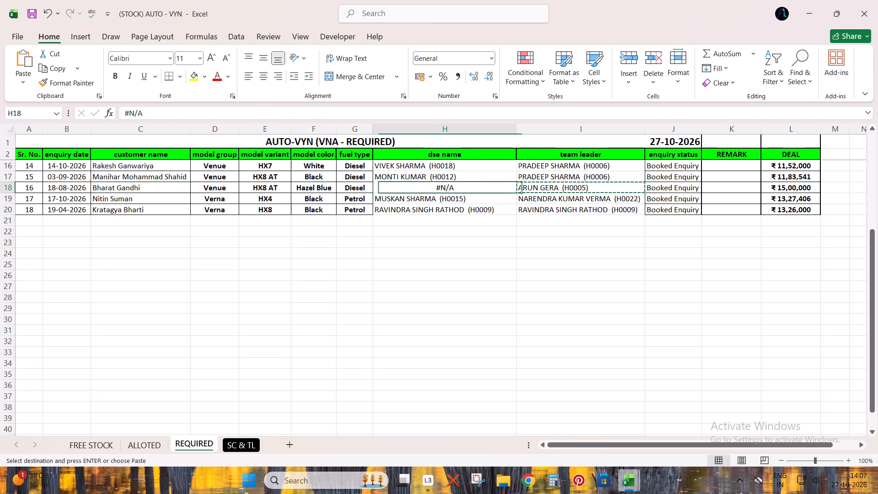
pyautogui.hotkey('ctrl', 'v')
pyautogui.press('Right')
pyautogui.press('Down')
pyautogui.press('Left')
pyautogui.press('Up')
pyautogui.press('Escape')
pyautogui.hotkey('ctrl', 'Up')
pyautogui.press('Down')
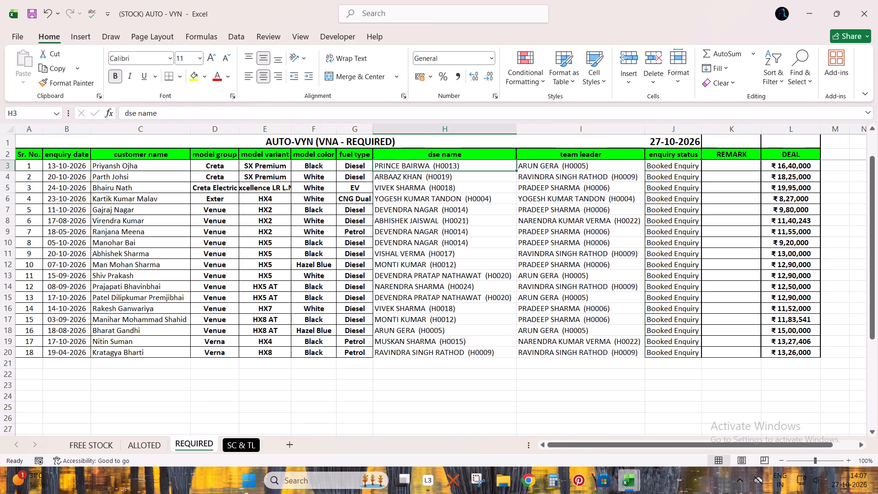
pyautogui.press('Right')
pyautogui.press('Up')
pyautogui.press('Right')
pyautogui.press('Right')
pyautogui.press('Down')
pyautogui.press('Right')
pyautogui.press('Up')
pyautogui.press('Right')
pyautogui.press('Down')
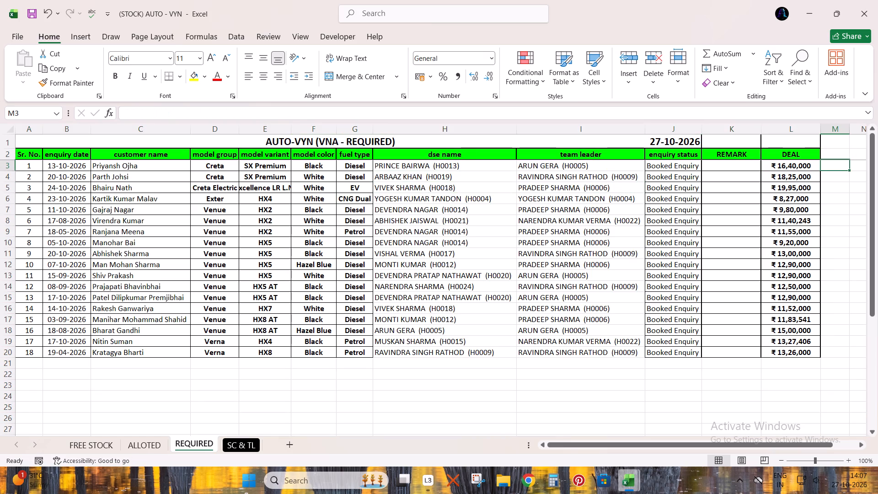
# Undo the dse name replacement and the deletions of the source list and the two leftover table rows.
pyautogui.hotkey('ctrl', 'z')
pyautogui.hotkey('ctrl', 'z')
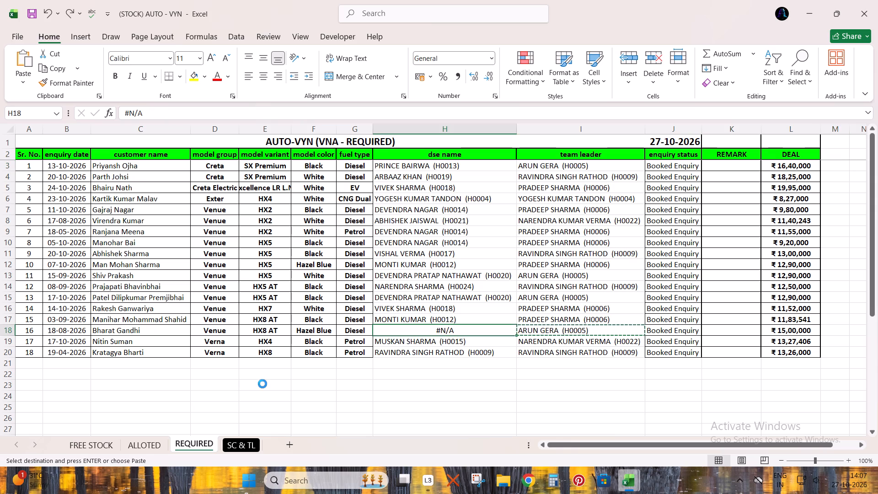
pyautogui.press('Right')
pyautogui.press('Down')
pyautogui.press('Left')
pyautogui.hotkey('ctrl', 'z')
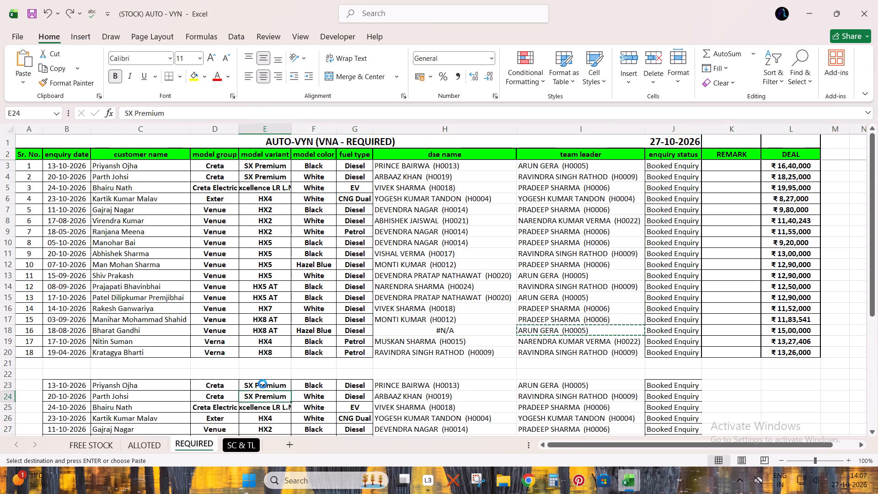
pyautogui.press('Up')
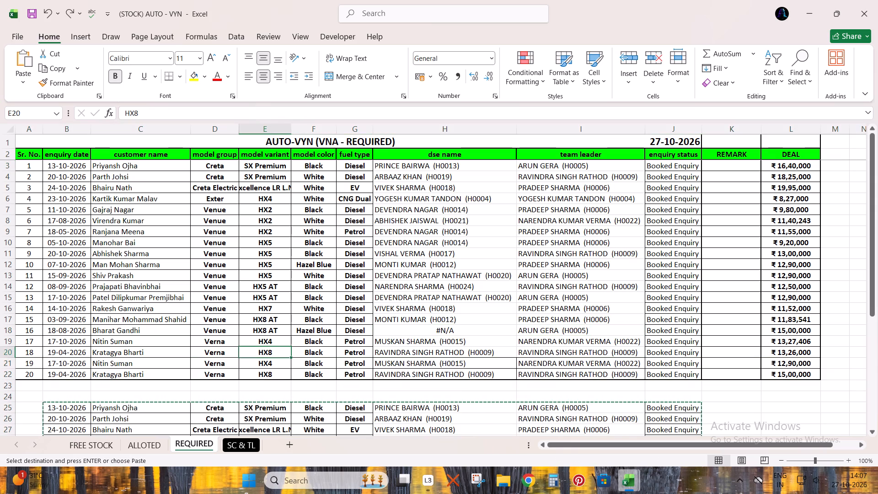
# Insert a blank row above row 4 of the main table.
pyautogui.hotkey('ctrl', 'Up')
pyautogui.press('Down')
pyautogui.press('Down')
pyautogui.press('Left')
pyautogui.press('Left')
pyautogui.hotkey('shift', 'space')
pyautogui.hotkey('ctrl', '+')
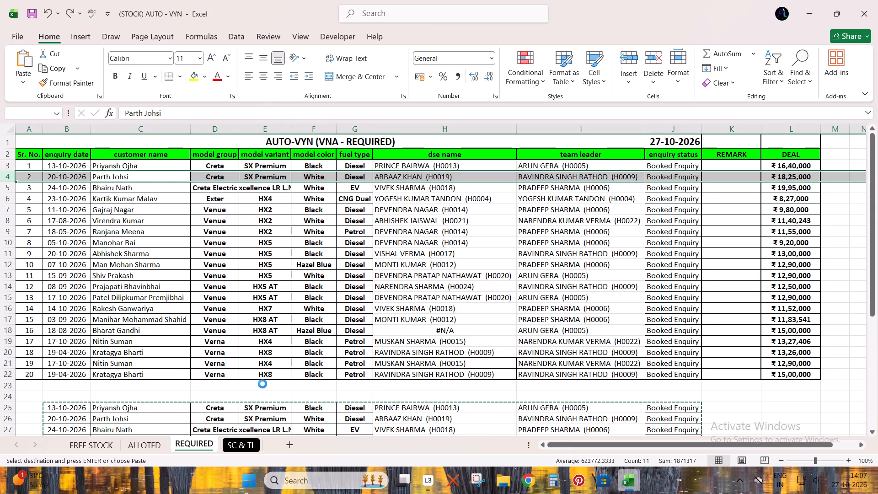
# Copy the lower list B26:J43 and paste it into the main table starting at B5, below the blank row.
pyautogui.press('Right')
pyautogui.press('Down')
pyautogui.press('Left')
pyautogui.hotkey('ctrl', 'Down')
pyautogui.press('Down')
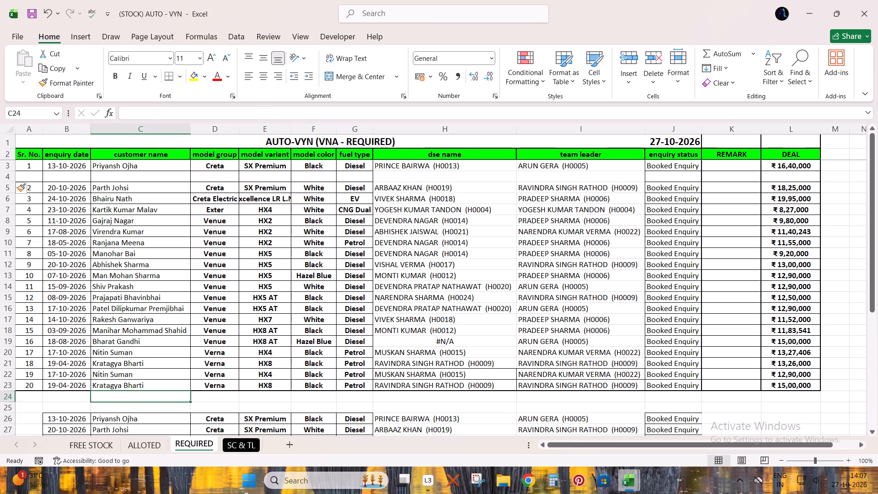
pyautogui.press('Down')
pyautogui.press('Down')
pyautogui.press('Left')
pyautogui.hotkey('ctrl', 'shift', 'Right')
pyautogui.hotkey('ctrl', 'shift', 'Down')
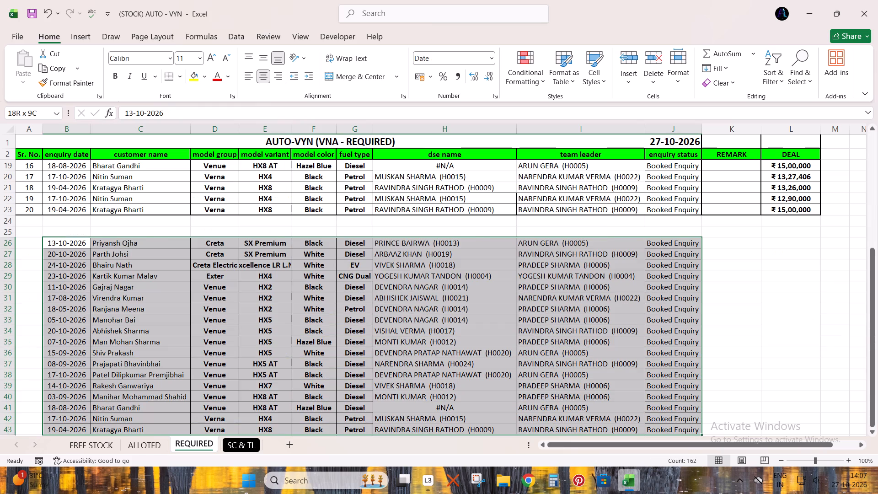
pyautogui.hotkey('ctrl', 'x')
pyautogui.hotkey('ctrl', 'c')
pyautogui.hotkey('ctrl', 'c')
pyautogui.hotkey('ctrl', 'Up')
pyautogui.hotkey('ctrl', 'Up')
pyautogui.press('Down')
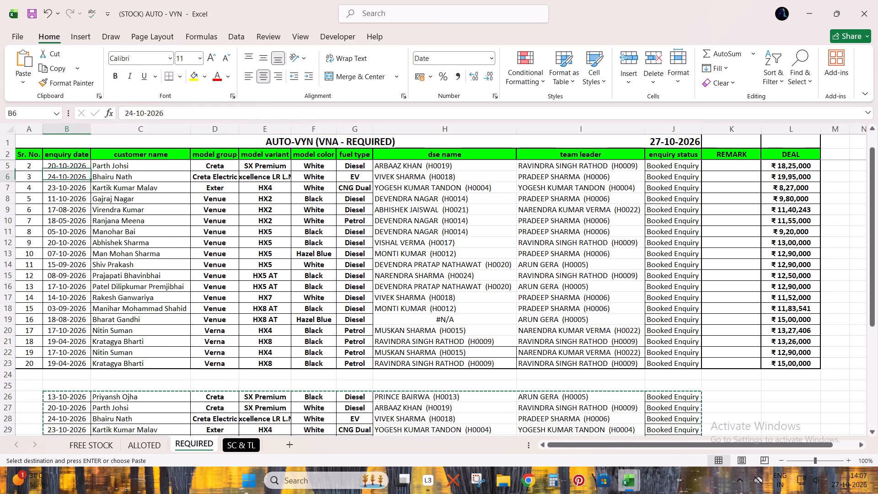
pyautogui.press('Up')
pyautogui.press('Up')
pyautogui.press('Up')
pyautogui.press('Down')
pyautogui.press('Down')
pyautogui.hotkey('ctrl', 'v')
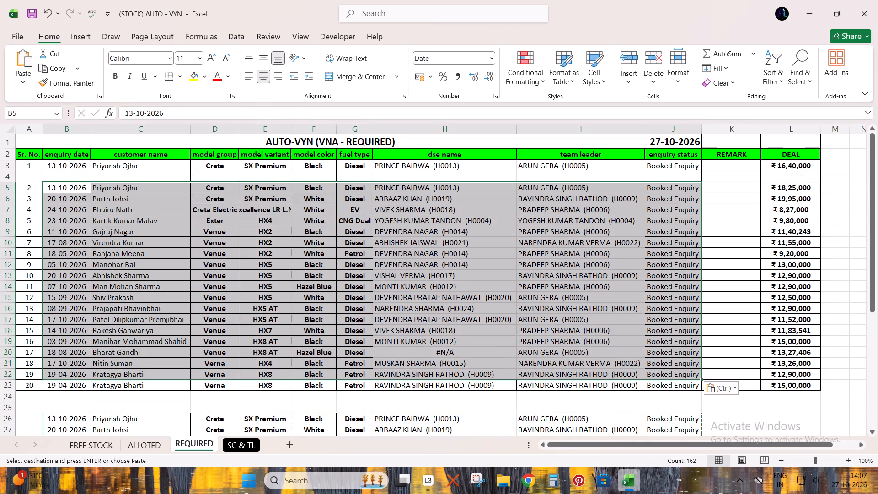
# Delete the leftover last row of the main table, row 23.
pyautogui.hotkey('ctrl', 'Down')
pyautogui.hotkey('shift', 'space')
pyautogui.hotkey('ctrl', '-')
pyautogui.press('Down')
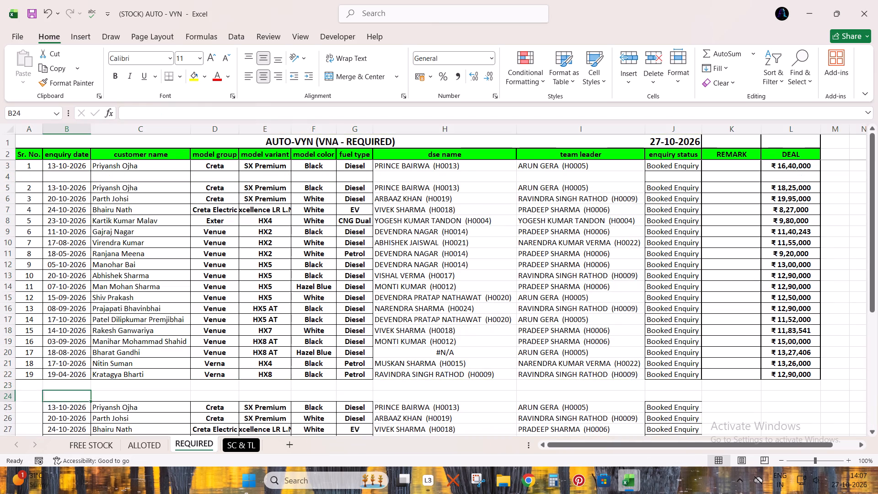
# Delete the source list rows 25 to 42 below the main table.
pyautogui.press('Down')
pyautogui.press('Down')
pyautogui.press('Up')
pyautogui.hotkey('ctrl', 'shift', 'Down')
pyautogui.hotkey('shift', 'space')
pyautogui.hotkey('ctrl', '-')
pyautogui.hotkey('ctrl', 'Up')
pyautogui.hotkey('ctrl', 'Up')
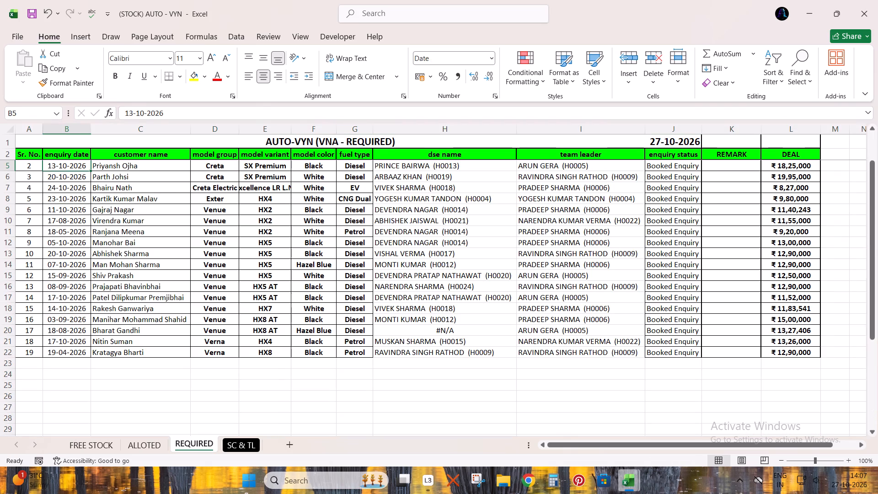
# Copy row 20's team leader from I20 into the dse name cell H20.
pyautogui.press('Right')
pyautogui.press('Down')
pyautogui.press('Right')
pyautogui.hotkey('ctrl', 'Right')
pyautogui.hotkey('ctrl', 'Down')
pyautogui.press('Right')
pyautogui.press('Up')
pyautogui.press('Left')
pyautogui.press('Left')
pyautogui.press('Up')
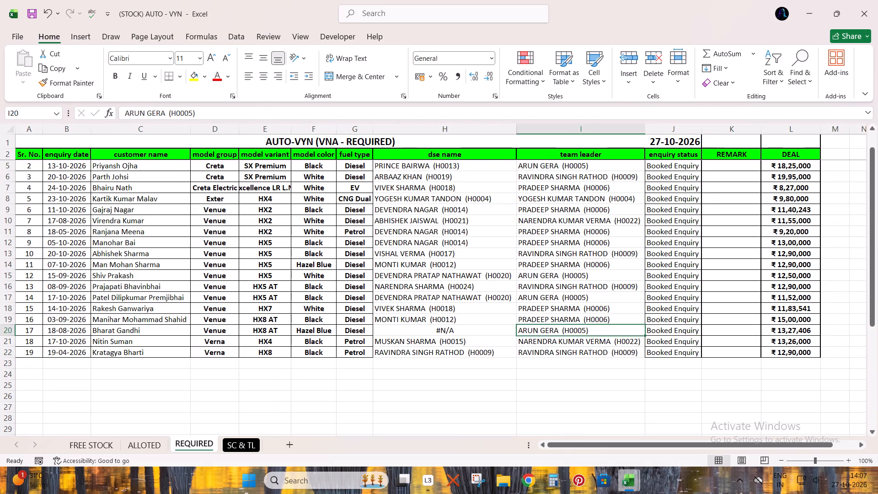
pyautogui.hotkey('ctrl', 'c')
pyautogui.press('Left')
pyautogui.hotkey('ctrl', 'v')
pyautogui.press('Escape')
# In M5, start a VLOOKUP formula with the customer names C5:C22 as the lookup values.
pyautogui.press('Right')
pyautogui.press('Up')
pyautogui.hotkey('ctrl', 'Up')
pyautogui.hotkey('ctrl', 'Up')
pyautogui.press('Up')
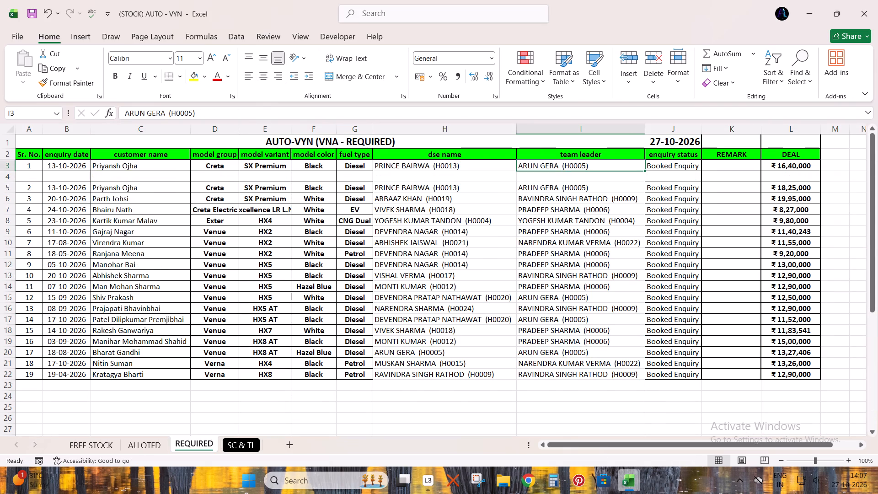
pyautogui.hotkey('ctrl', 'Up')
pyautogui.press('Down')
pyautogui.press('Right')
pyautogui.press('Down')
pyautogui.press('Right')
pyautogui.hotkey('ctrl', 'Down')
pyautogui.hotkey('ctrl', 'Right')
pyautogui.press('Right')
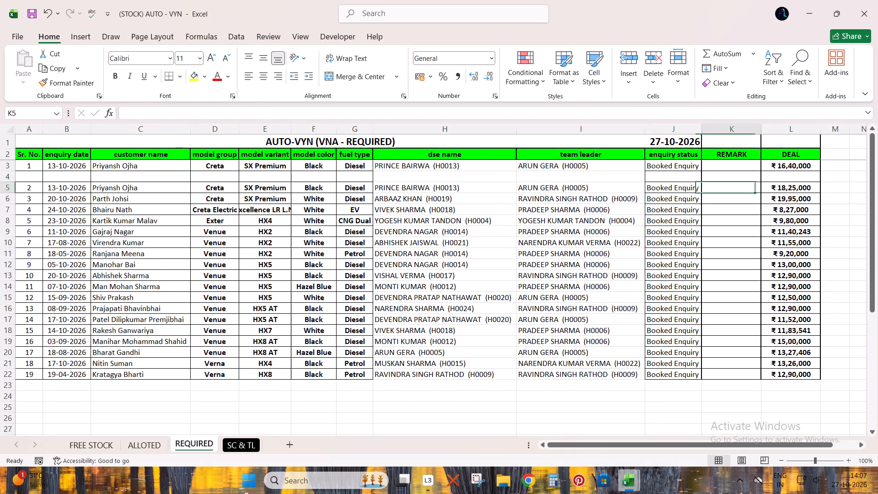
pyautogui.press('Right')
pyautogui.press('Right')
pyautogui.press('Up')
pyautogui.press('Down')
pyautogui.hotkey('alt', 'Tab')
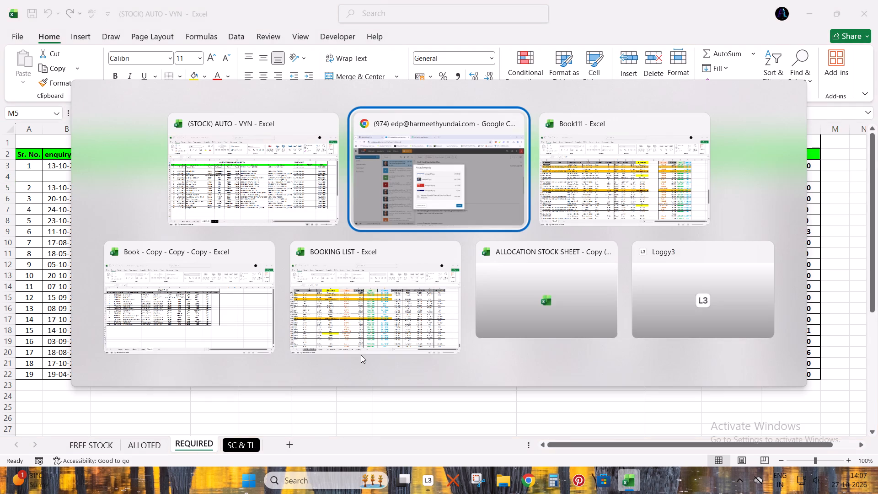
pyautogui.hotkey('alt', 'Tab')
pyautogui.hotkey('alt', 'Tab')
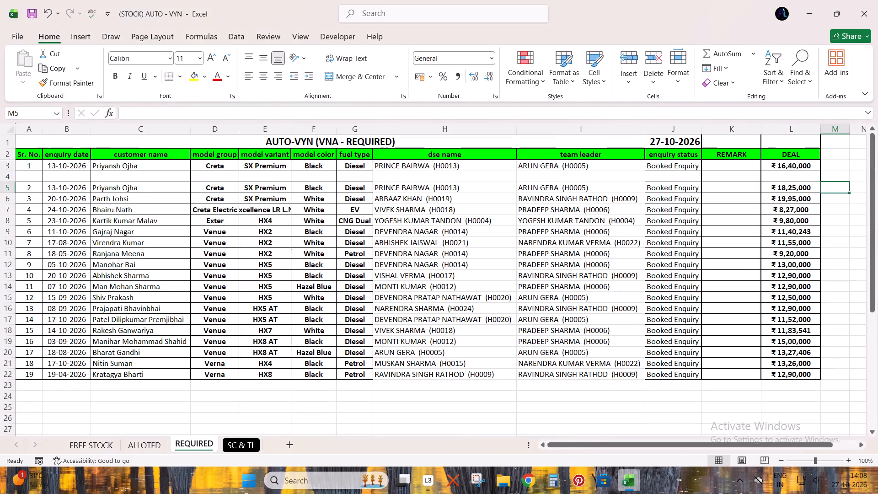
pyautogui.press('Up')
pyautogui.press('Down')
pyautogui.write('=vl')
pyautogui.press('Tab')
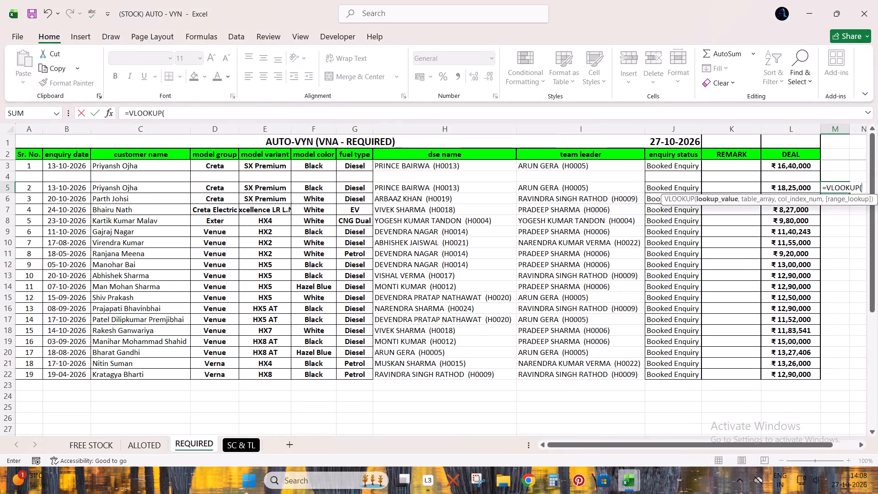
pyautogui.press('Left')
pyautogui.hotkey('ctrl', 'Left')
pyautogui.hotkey('ctrl', 'Left')
pyautogui.hotkey('ctrl', 'Left')
pyautogui.press('Right')
pyautogui.press('Right')
pyautogui.hotkey('ctrl', 'shift', 'Down')
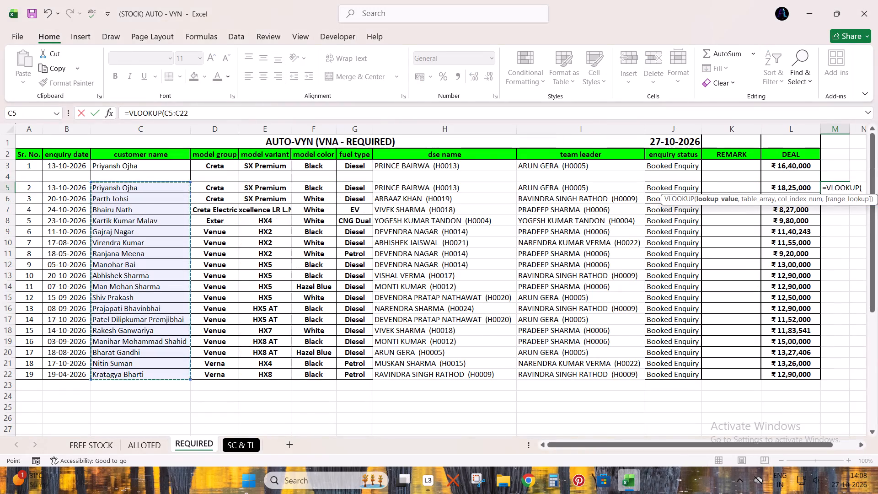
pyautogui.press(',')
# Complete the VLOOKUP with the range $C$2:$Q$108 on Sheet1 of the Book111 workbook, column index 15 and range lookup 0.
pyautogui.hotkey('alt', 'Tab')
pyautogui.hotkey('ctrl', 'Up')
pyautogui.hotkey('ctrl', 'Left')
pyautogui.press('Down')
pyautogui.press('Up')
pyautogui.press('Up')
pyautogui.press('Right')
pyautogui.hotkey('ctrl', 'Up')
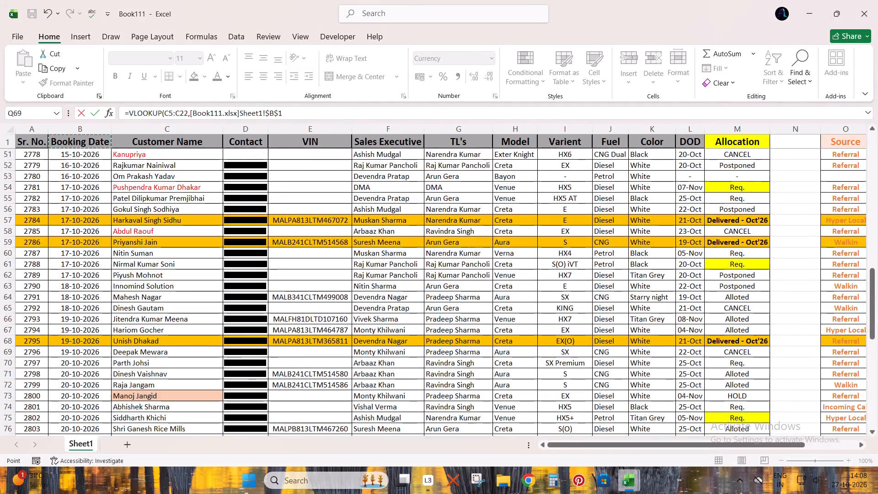
pyautogui.press('Right')
pyautogui.press('Down')
pyautogui.press('Up')
pyautogui.press('Down')
pyautogui.hotkey('ctrl', 'shift', 'Right')
pyautogui.hotkey('ctrl', 'shift', 'Right')
pyautogui.hotkey('shift', 'Right')
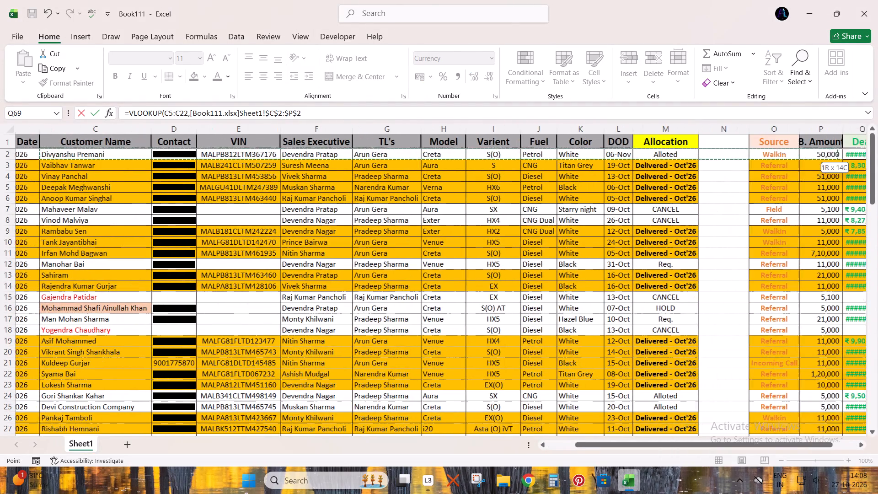
pyautogui.hotkey('shift', 'Right')
pyautogui.hotkey('ctrl', 'shift', 'Down')
pyautogui.hotkey('shift', 'Down')
pyautogui.hotkey('shift', 'Up')
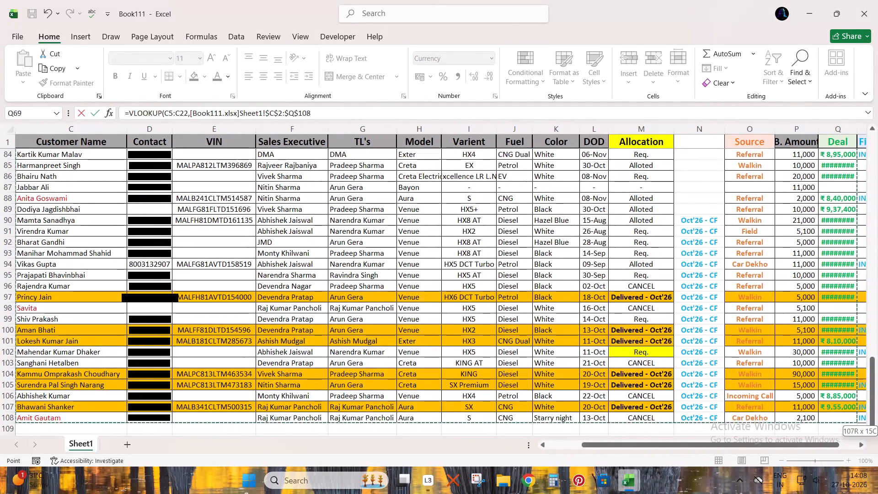
pyautogui.write(',15,0_)')
pyautogui.hotkey('shift', 'BackSpace')
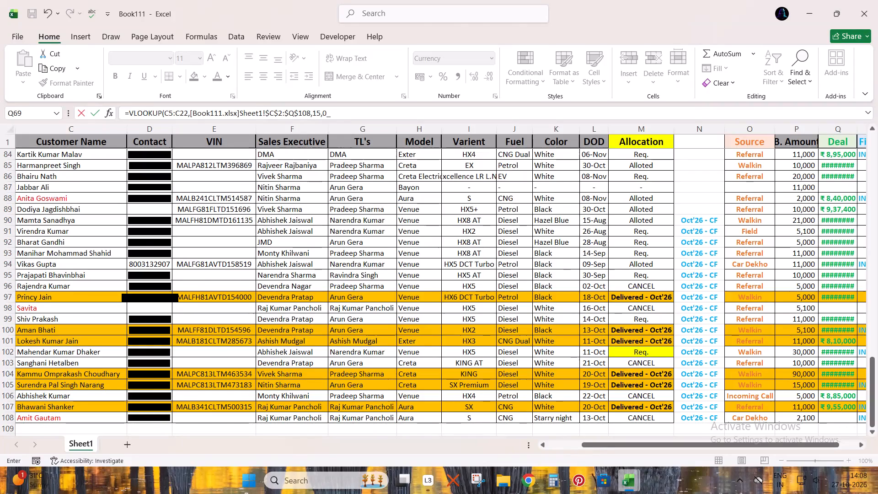
pyautogui.press('BackSpace')
pyautogui.hotkey('shift', ')')
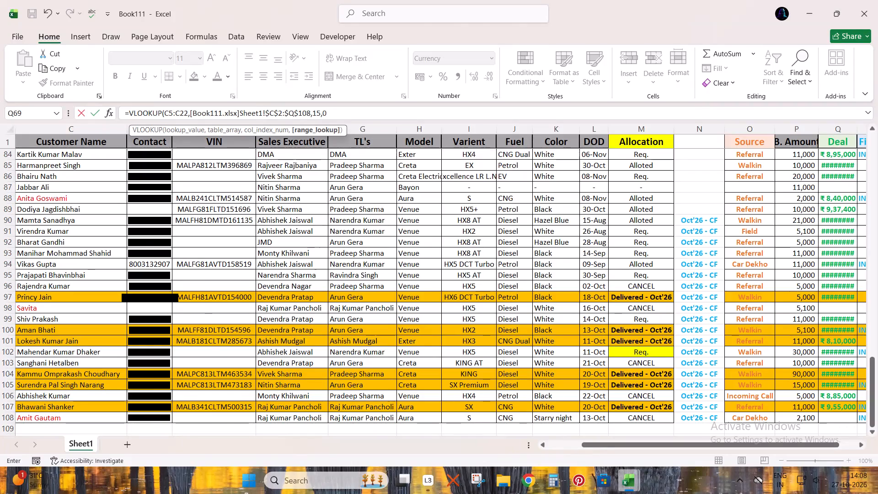
pyautogui.press('Return')
# Enter the difference formula =M5-L5 in N5 and fill it down to row 22.
pyautogui.press('Up')
pyautogui.hotkey('ctrl', 'shift', 'Down')
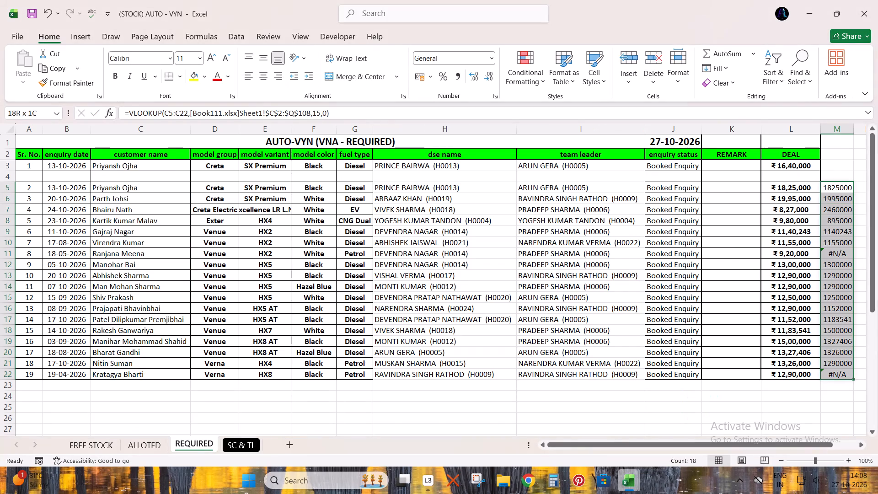
pyautogui.press('Right')
pyautogui.press('Up')
pyautogui.press('Down')
pyautogui.press('=')
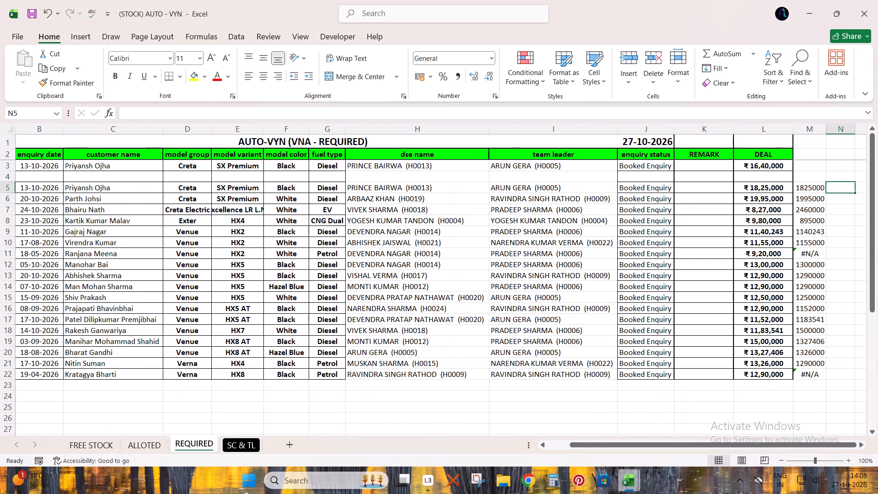
pyautogui.press('Left')
pyautogui.press('-')
pyautogui.press('Left')
pyautogui.press('Left')
pyautogui.press('Return')
pyautogui.press('Up')
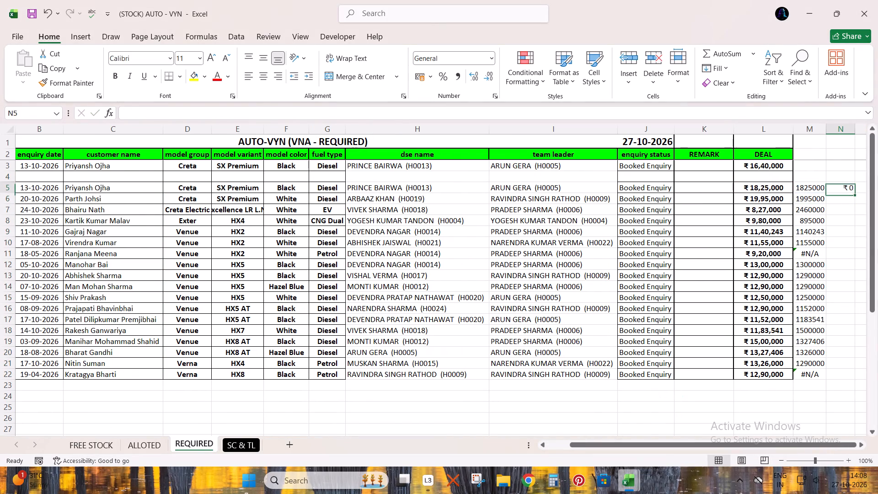
pyautogui.doubleClick(852, 193)
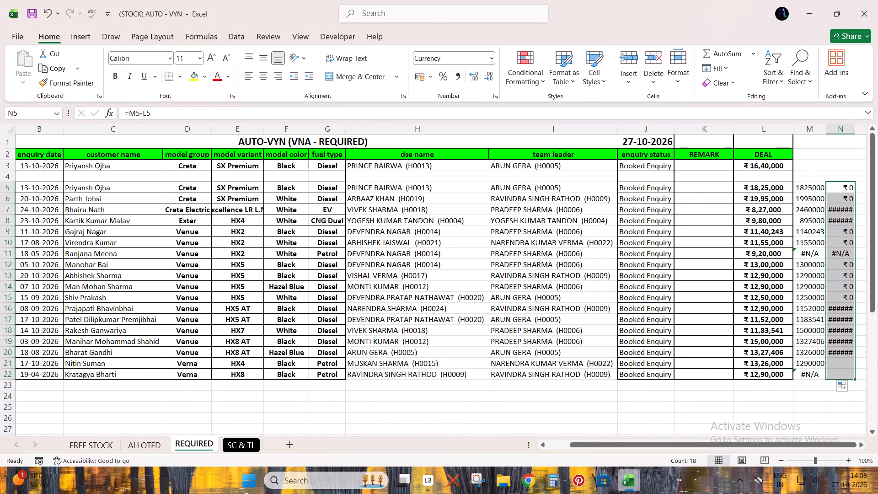
# Auto-fit the widths of columns M and N.
pyautogui.moveTo(838, 126); pyautogui.dragTo(808, 127)
pyautogui.doubleClick(827, 128)
# Examine row 7's enquiry details, deal amount, looked-up amount and difference.
pyautogui.click(843, 209)
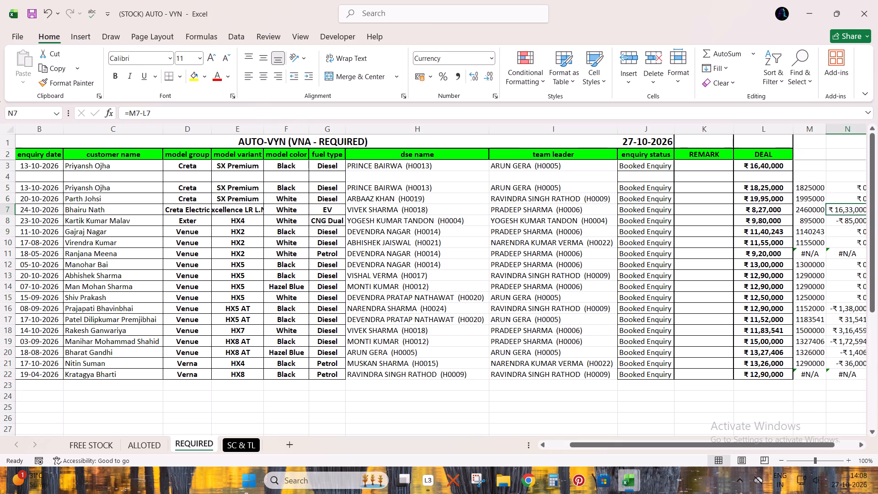
pyautogui.press('Left')
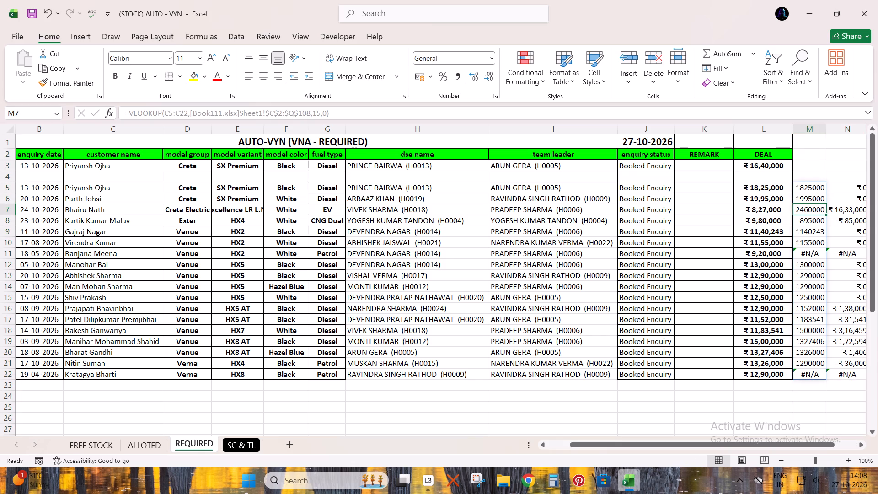
pyautogui.press('Left')
pyautogui.press('Left')
pyautogui.press('Left')
pyautogui.press('Left')
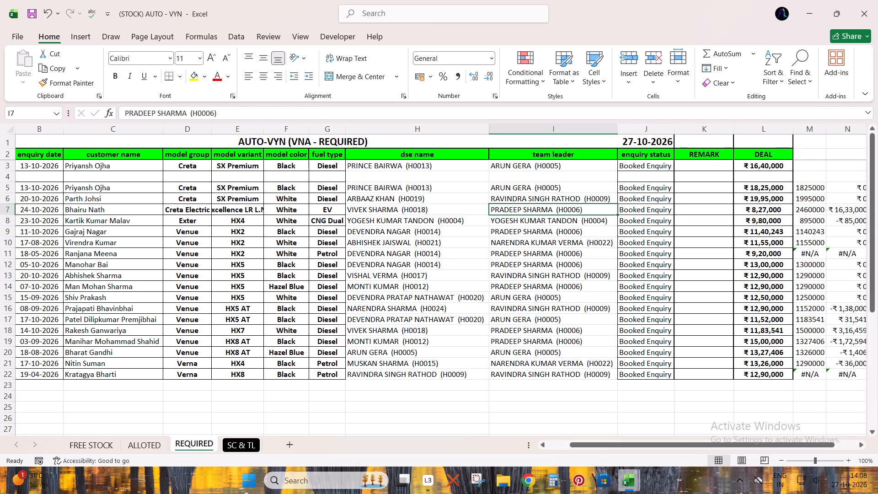
pyautogui.press('Right')
pyautogui.press('Right')
pyautogui.press('Right')
pyautogui.press('Right')
pyautogui.press('Right')
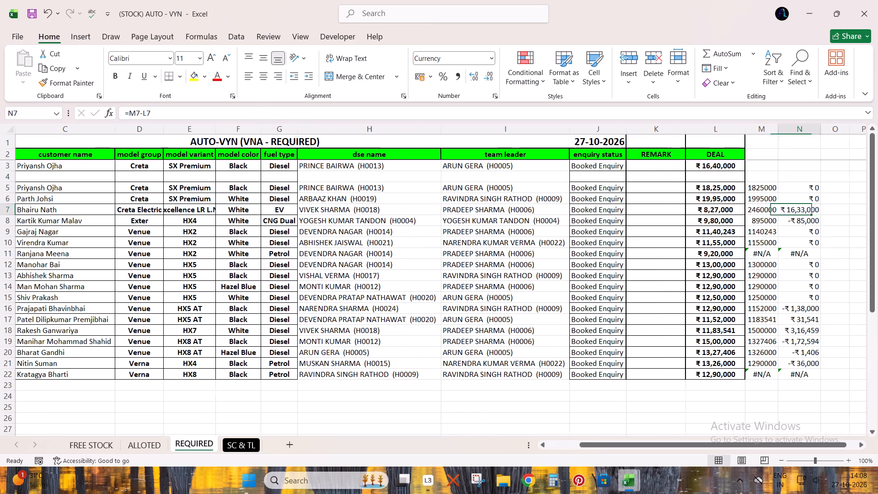
# Copy the lookup results in M5:M22 and paste them over themselves as values only.
pyautogui.press('Left')
pyautogui.press('Up')
pyautogui.press('Up')
pyautogui.hotkey('ctrl', 'shift', 'Down')
pyautogui.hotkey('ctrl', 'c')
pyautogui.hotkey('ctrl', 'x')
pyautogui.hotkey('ctrl', 'c')
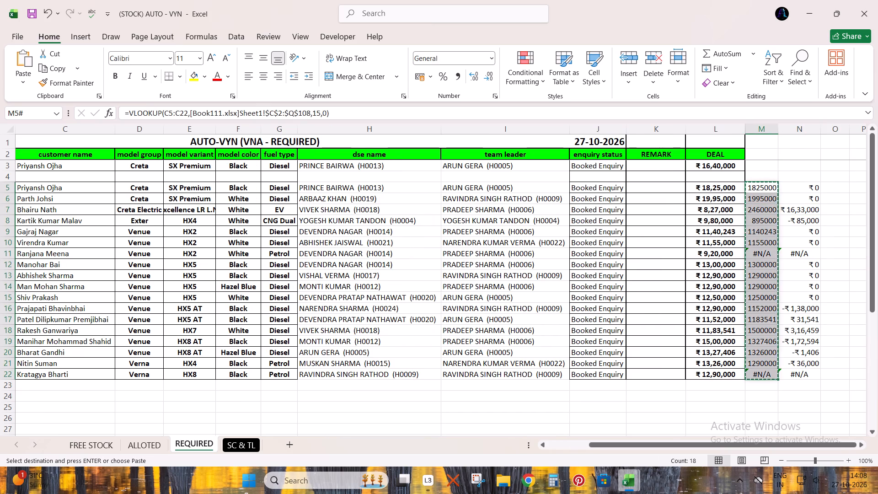
pyautogui.hotkey('ctrl', 'v')
pyautogui.press('Down')
pyautogui.press('Down')
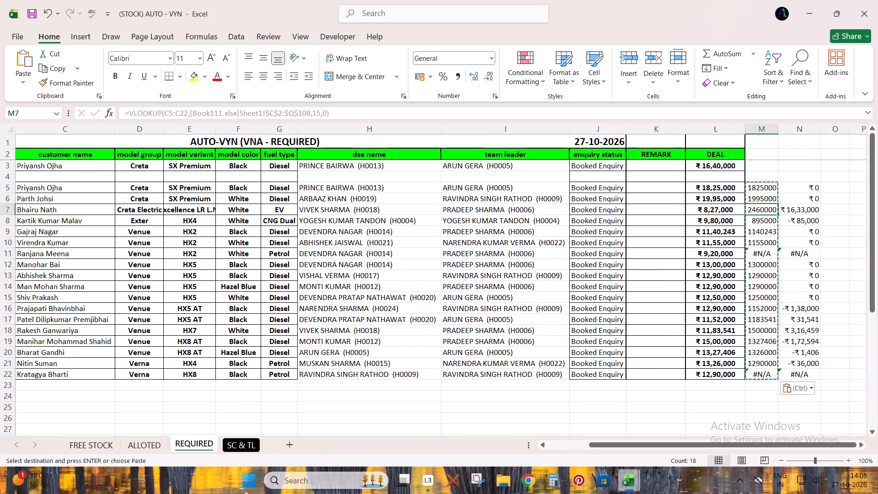
pyautogui.press('Down')
pyautogui.press('Down')
pyautogui.press('Return')
# Copy the looked-up amount 2460000 from M7 into the DEAL cell L7.
pyautogui.press('Up')
pyautogui.press('Down')
pyautogui.press('Down')
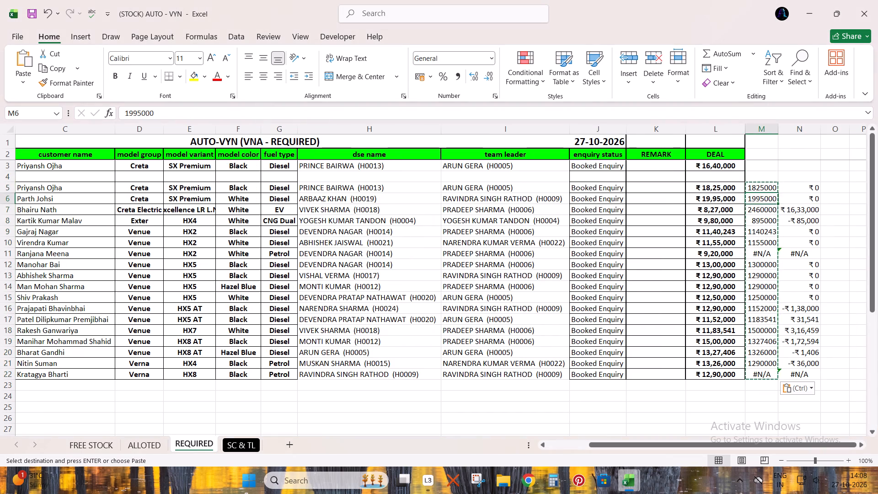
pyautogui.press('Down')
pyautogui.hotkey('ctrl', 'c')
pyautogui.press('Left')
pyautogui.hotkey('ctrl', 'v')
pyautogui.press('Escape')
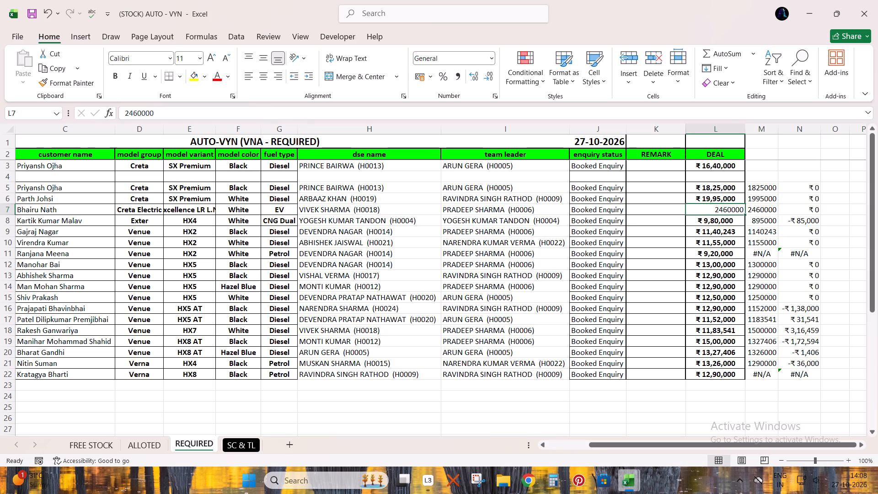
# Copy the looked-up amount 895000 from M8 into the DEAL cell L8.
pyautogui.press('Right')
pyautogui.press('Down')
pyautogui.press('Down')
pyautogui.press('Up')
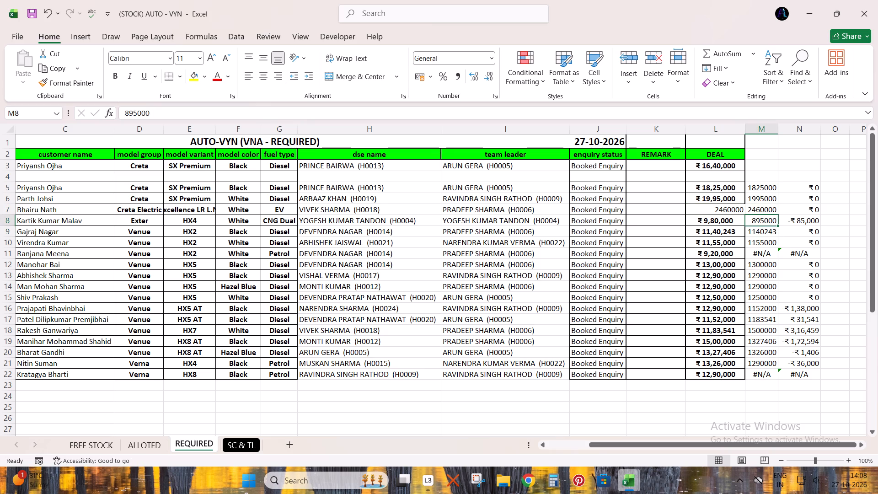
pyautogui.hotkey('shift', 'space')
pyautogui.press('Left')
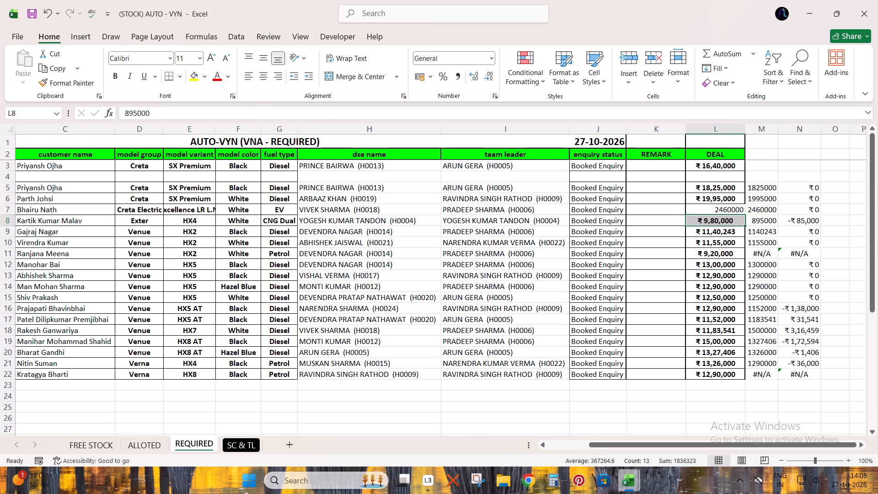
pyautogui.press('Left')
pyautogui.hotkey('ctrl', 'Left')
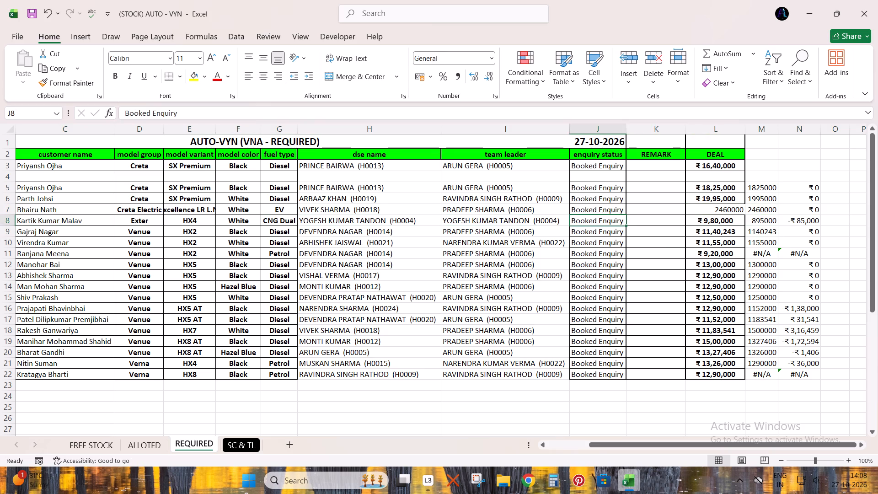
pyautogui.press('Right')
pyautogui.press('Right')
pyautogui.press('Right')
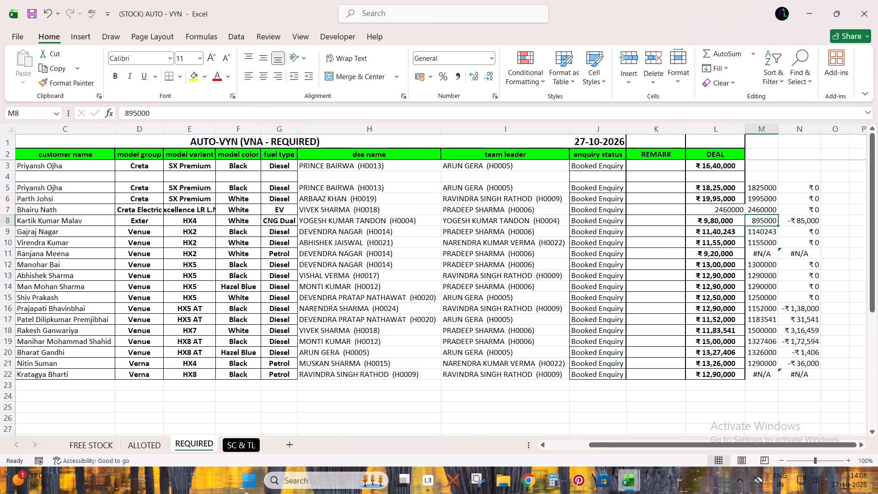
pyautogui.hotkey('ctrl', 'x')
pyautogui.hotkey('ctrl', 'c')
pyautogui.press('Left')
pyautogui.hotkey('ctrl', 'v')
# Copy the customer name in C16 and search for it on the TOTAL BOOKING sheet of the BOOKING LIST workbook.
pyautogui.press('Right')
pyautogui.press('Down')
pyautogui.press('Down')
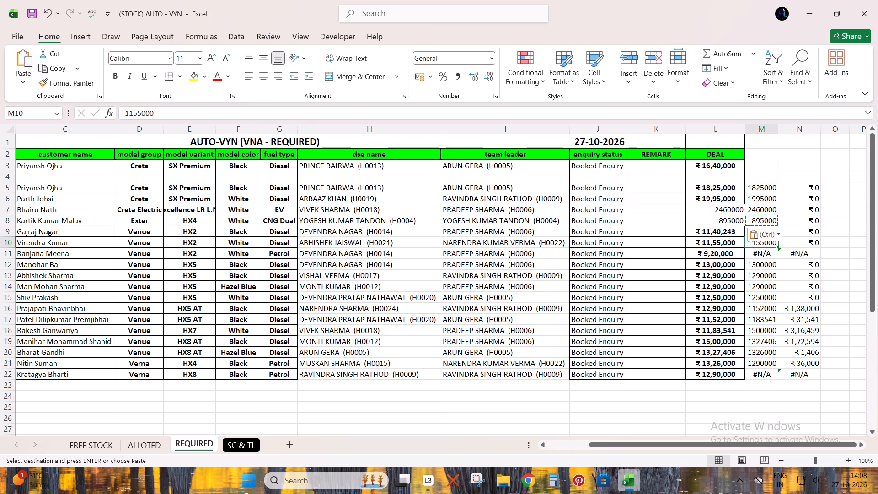
pyautogui.press('Down')
pyautogui.press('Down')
pyautogui.press('Up')
pyautogui.press('Down')
pyautogui.press('Down')
pyautogui.press('Down')
pyautogui.press('Down')
pyautogui.press('Down')
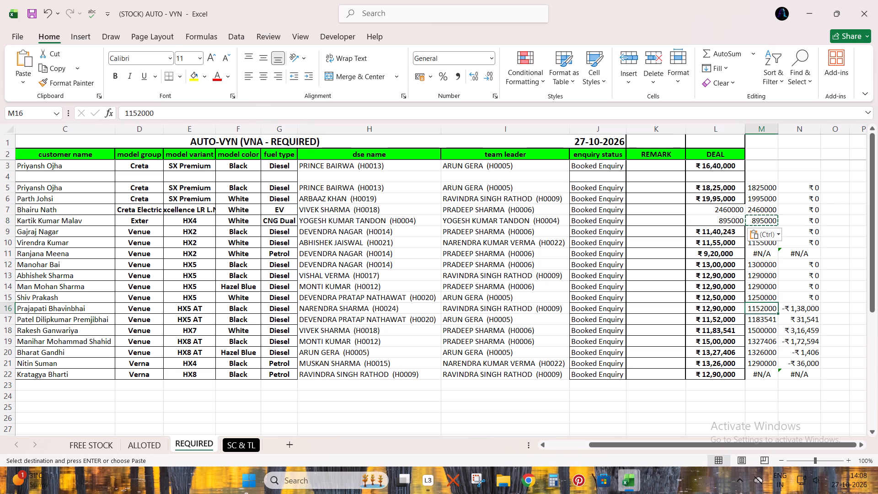
pyautogui.hotkey('shift', 'space')
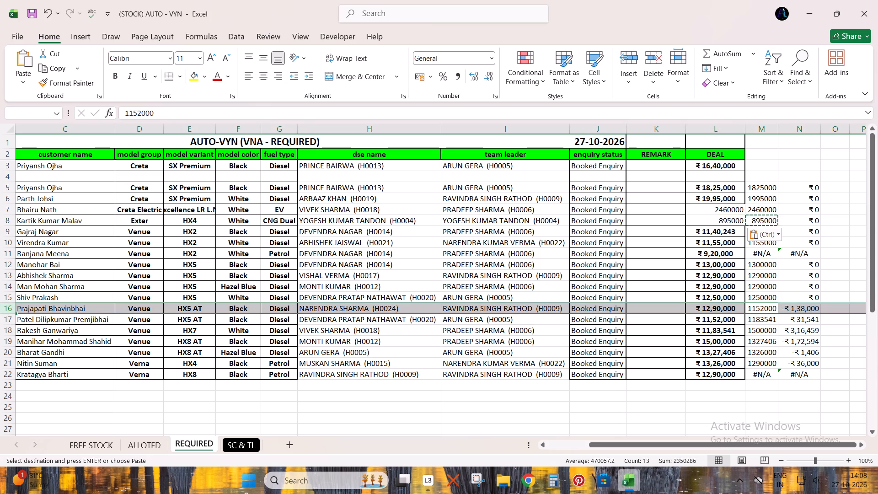
pyautogui.hotkey('ctrl', 'Left')
pyautogui.hotkey('ctrl', 'Left')
pyautogui.hotkey('ctrl', 'Left')
pyautogui.press('Right')
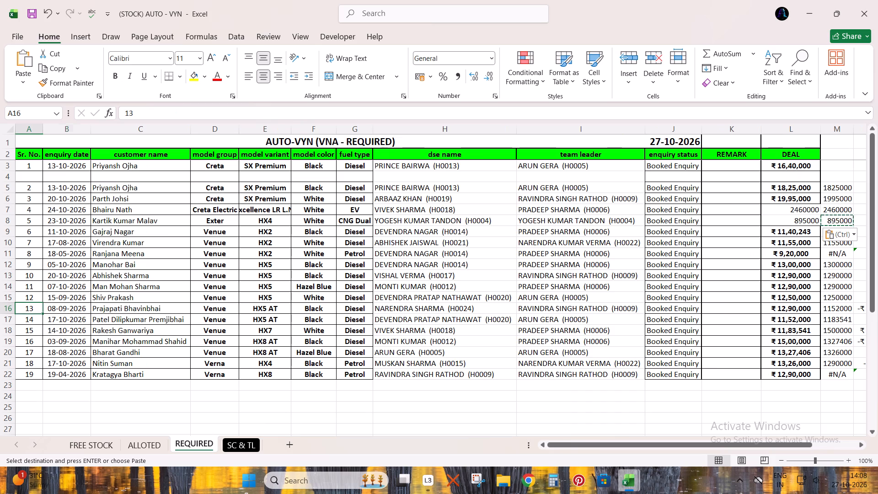
pyautogui.press('Right')
pyautogui.hotkey('ctrl', 'c')
pyautogui.hotkey('alt', 'Tab')
pyautogui.hotkey('alt', 'Tab')
pyautogui.hotkey('alt', 'Tab')
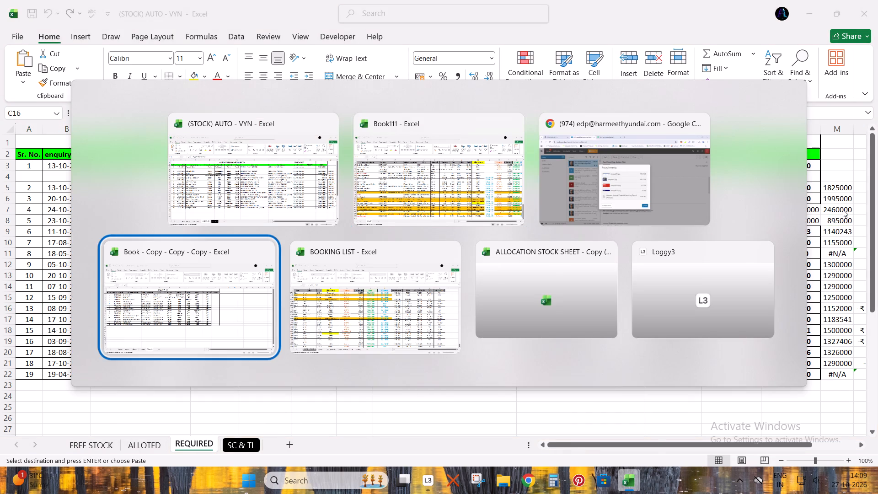
pyautogui.hotkey('alt', 'Tab')
pyautogui.press('Right')
pyautogui.hotkey('ctrl', 'f')
pyautogui.hotkey('ctrl', 'v')
pyautogui.press('Return')
pyautogui.press('Escape')
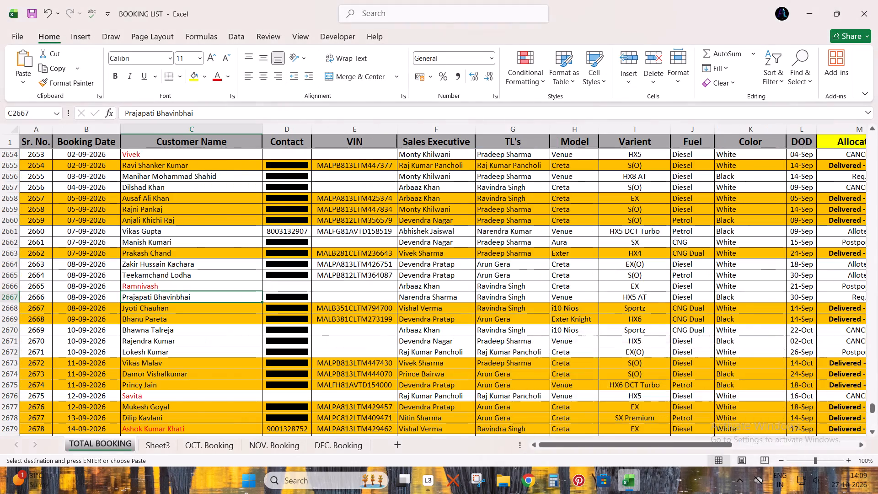
# Check the Deal, RTO and related amounts in the found customer's booking row, row 2667, and return to the REQUIRED sheet.
pyautogui.hotkey('ctrl', 'Right')
pyautogui.hotkey('ctrl', 'Right')
pyautogui.hotkey('ctrl', 'Right')
pyautogui.press('Left')
pyautogui.press('Left')
pyautogui.press('Left')
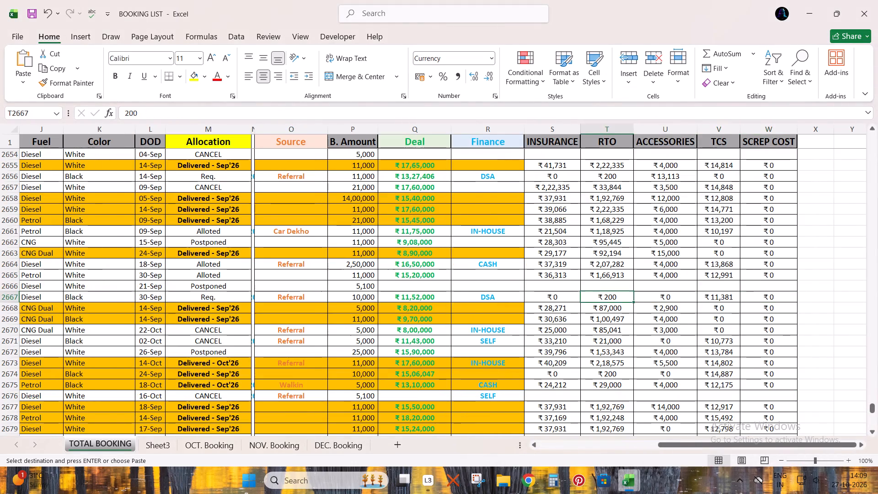
pyautogui.hotkey('alt', 'Tab')
pyautogui.press('Return')
# Copy the looked-up amounts in M16:M21 into the DEAL cells L16:L21.
pyautogui.press('Right')
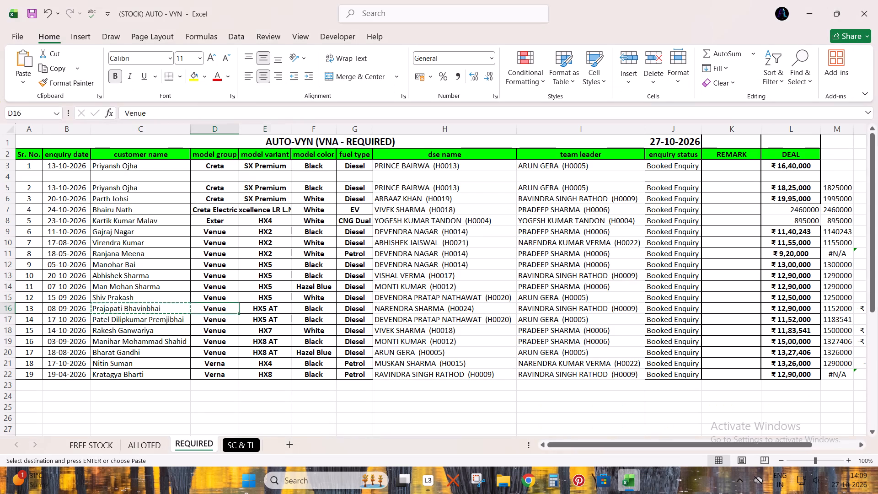
pyautogui.press('Right')
pyautogui.hotkey('ctrl', 'Right')
pyautogui.press('Right')
pyautogui.press('Right')
pyautogui.press('Right')
pyautogui.press('Right')
pyautogui.press('Left')
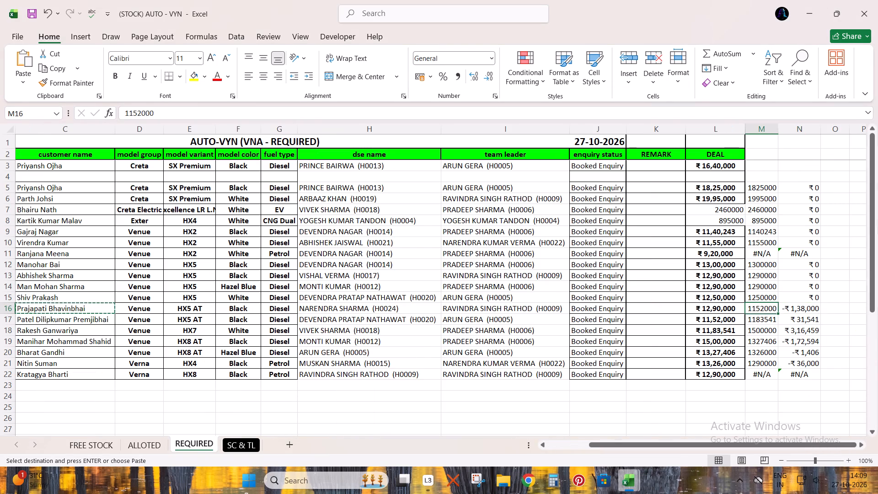
pyautogui.hotkey('shift', 'Down')
pyautogui.hotkey('shift', 'Down')
pyautogui.hotkey('shift', 'Down')
pyautogui.hotkey('shift', 'Down')
pyautogui.hotkey('shift', 'Down')
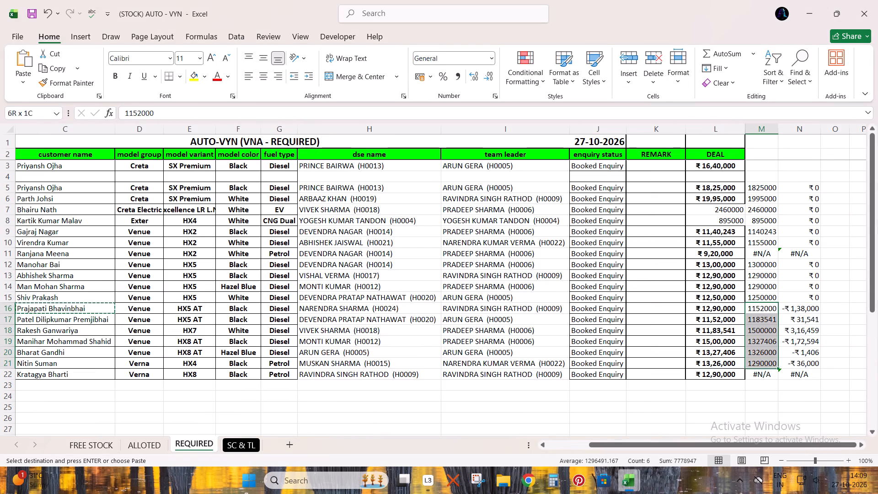
pyautogui.hotkey('ctrl', 'c')
pyautogui.press('Left')
pyautogui.hotkey('ctrl', 'v')
pyautogui.press('Escape')
# Copy the customer name in C11 and search for it on the TOTAL BOOKING sheet of the BOOKING LIST workbook.
pyautogui.press('Right')
pyautogui.press('Up')
pyautogui.press('Up')
pyautogui.press('Up')
pyautogui.press('Up')
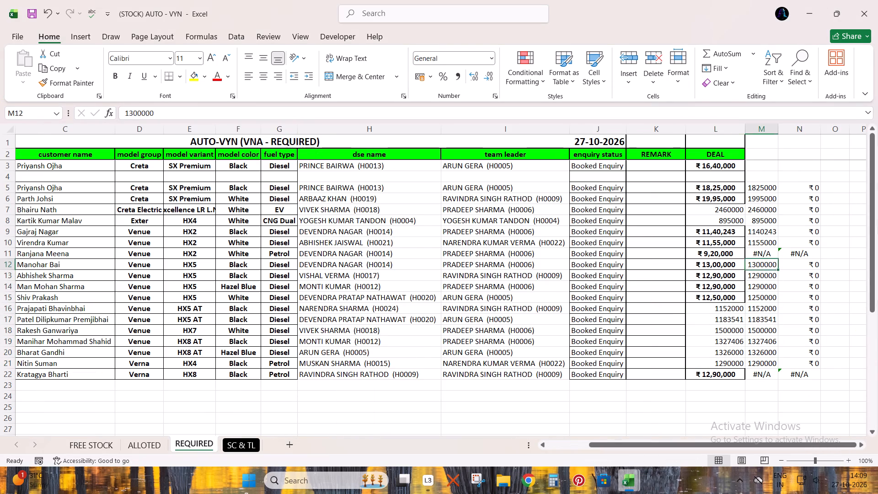
pyautogui.press('Left')
pyautogui.press('Up')
pyautogui.press('Left')
pyautogui.hotkey('ctrl', 'Left')
pyautogui.hotkey('ctrl', 'Left')
pyautogui.press('Right')
pyautogui.press('Right')
pyautogui.hotkey('ctrl', 'c')
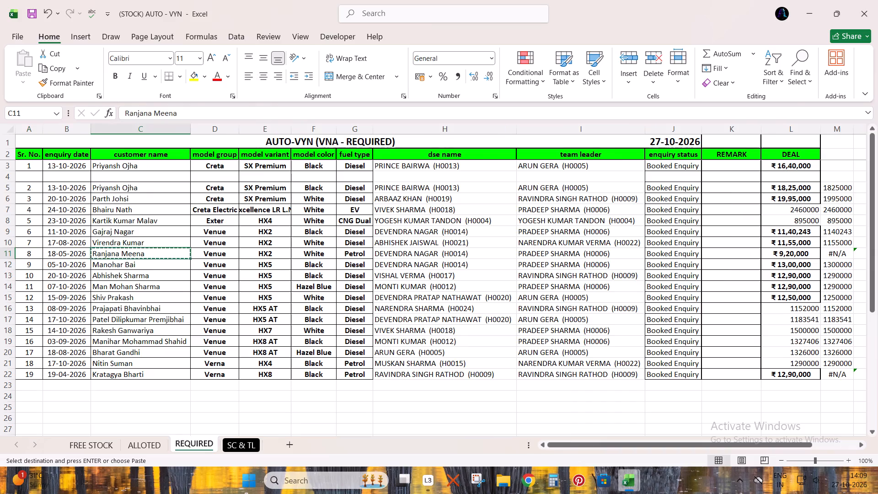
pyautogui.hotkey('alt', 'Tab')
pyautogui.hotkey('alt', 'Tab')
pyautogui.hotkey('alt', 'Tab')
pyautogui.hotkey('alt', 'Tab')
pyautogui.hotkey('alt', 'Tab')
pyautogui.hotkey('alt', 'Tab')
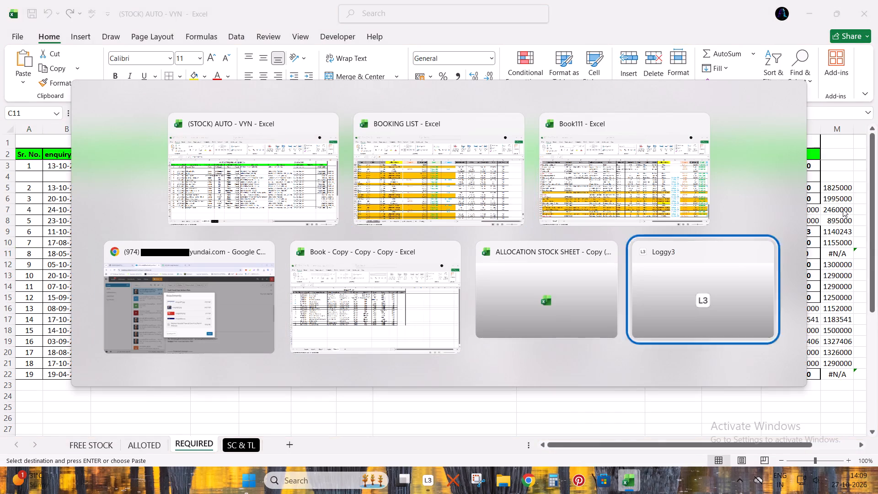
pyautogui.hotkey('alt', 'Tab')
pyautogui.hotkey('alt', 'Tab')
pyautogui.press('Right')
pyautogui.hotkey('ctrl', 'f')
pyautogui.hotkey('ctrl', 'v')
pyautogui.press('Return')
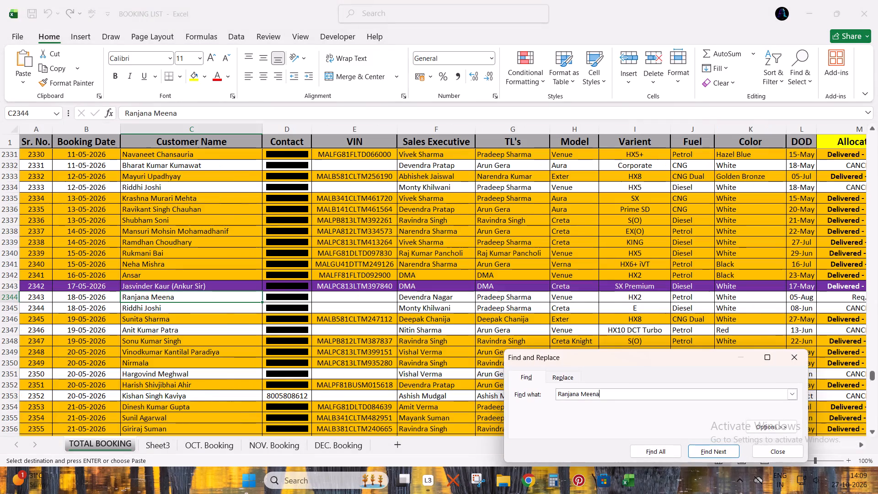
pyautogui.press('Escape')
# Copy the Deal amount 920000 from row 2344 of TOTAL BOOKING into cell M11 of the REQUIRED sheet.
pyautogui.hotkey('ctrl', 'Right')
pyautogui.hotkey('ctrl', 'Right')
pyautogui.hotkey('ctrl', 'Right')
pyautogui.hotkey('ctrl', 'Right')
pyautogui.press('Left')
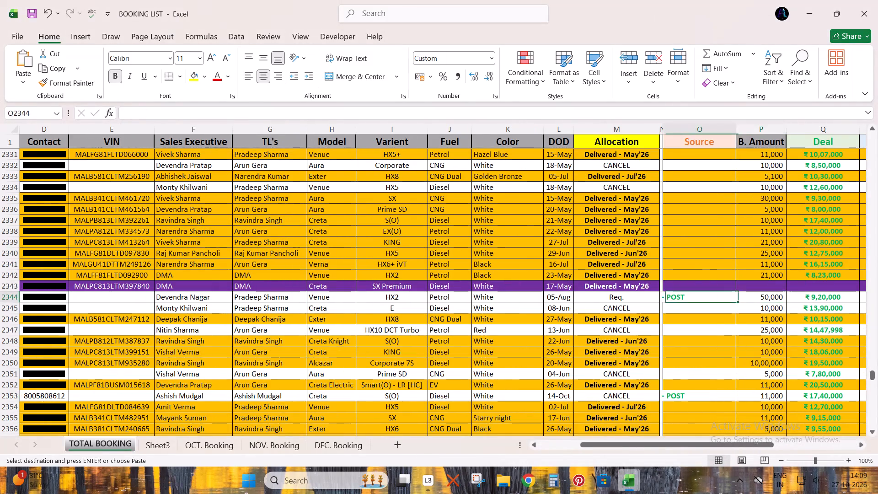
pyautogui.press('Right')
pyautogui.press('Right')
pyautogui.hotkey('ctrl', 'c')
pyautogui.hotkey('alt', 'Tab')
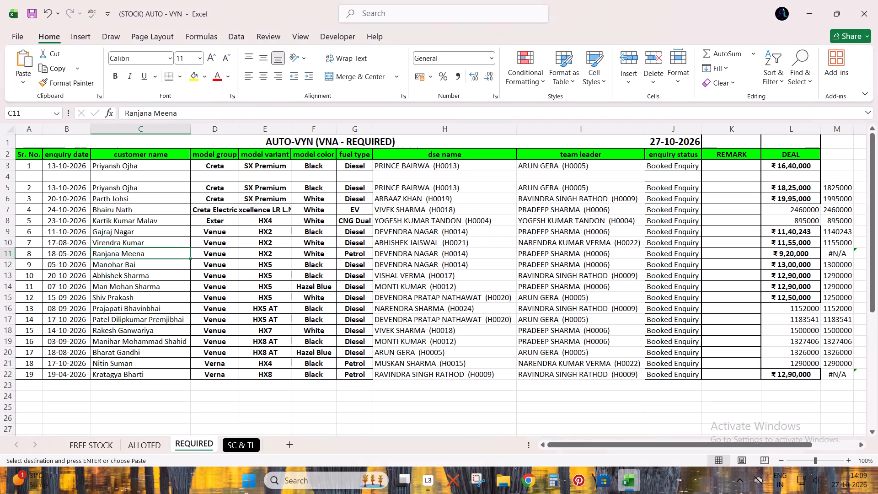
pyautogui.hotkey('ctrl', 'Right')
pyautogui.press('Right')
pyautogui.press('Right')
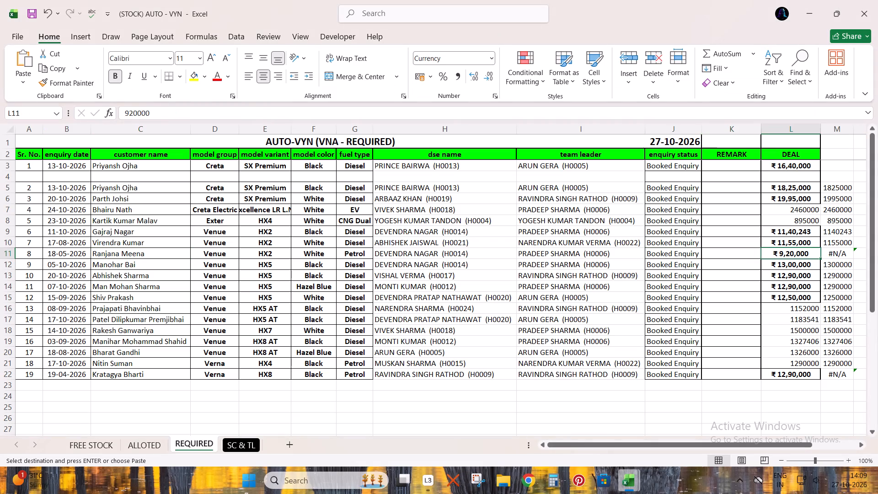
pyautogui.press('Right')
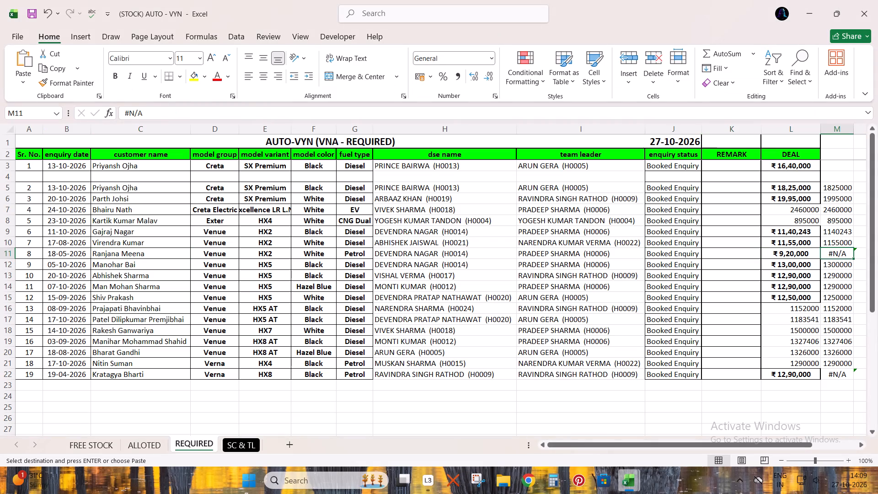
pyautogui.hotkey('ctrl', 'v')
pyautogui.press('Right')
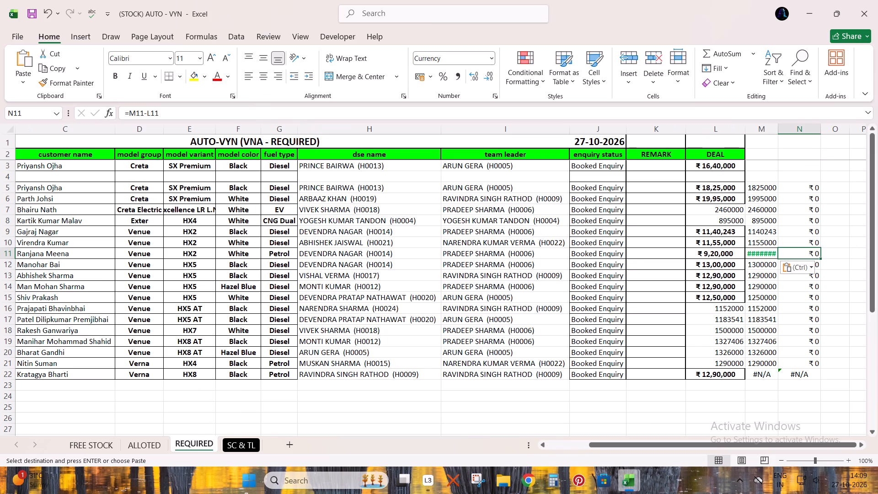
# Copy the customer name in C22 and search for it on the TOTAL BOOKING sheet of the BOOKING LIST workbook.
pyautogui.press('Down')
pyautogui.press('Left')
pyautogui.press('Up')
pyautogui.press('Down')
pyautogui.press('Down')
pyautogui.press('Down')
pyautogui.press('Down')
pyautogui.press('Down')
pyautogui.press('Down')
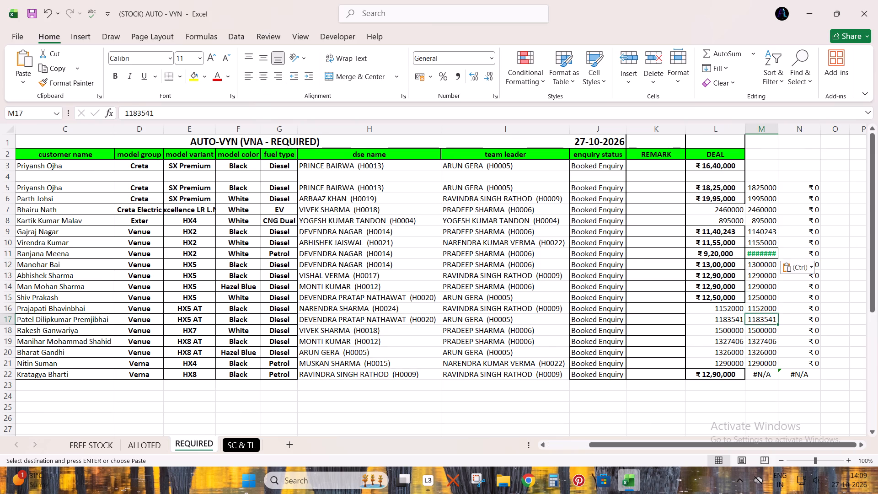
pyautogui.press('Down')
pyautogui.press('Down')
pyautogui.press('Down')
pyautogui.press('Left')
pyautogui.press('Down')
pyautogui.press('Down')
pyautogui.press('Left')
pyautogui.hotkey('ctrl', 'Left')
pyautogui.hotkey('ctrl', 'Left')
pyautogui.press('Right')
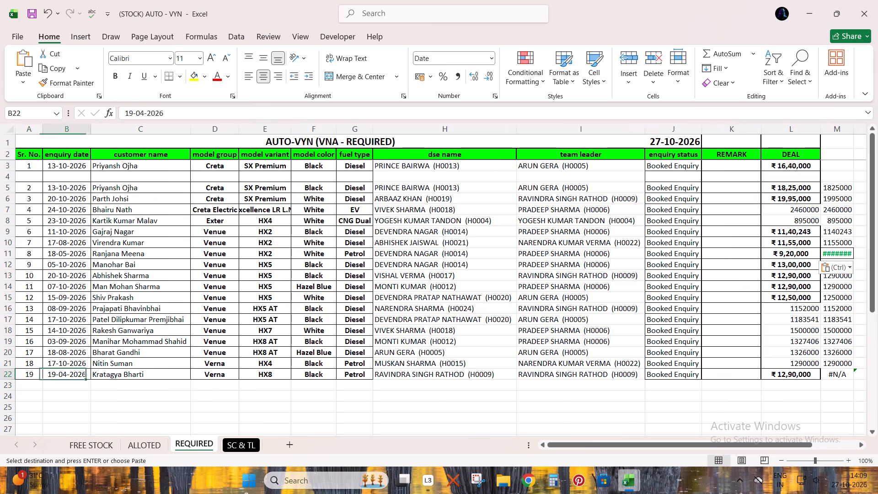
pyautogui.press('Right')
pyautogui.hotkey('ctrl', 'c')
pyautogui.hotkey('alt', 'Tab')
pyautogui.press('Right')
pyautogui.hotkey('ctrl', 'f')
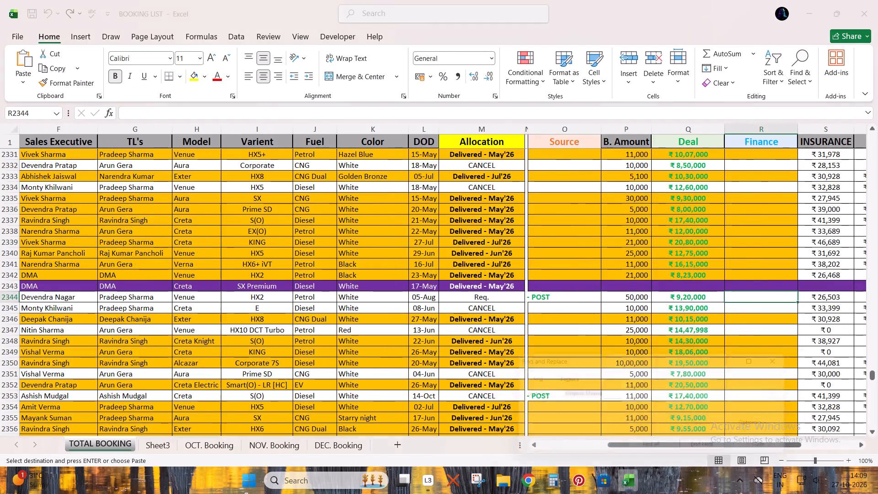
pyautogui.hotkey('ctrl', 'v')
pyautogui.press('Return')
pyautogui.press('Escape')
# Copy the Deal amount 1500000 from row 2265 of TOTAL BOOKING into cell M22 of the REQUIRED sheet.
pyautogui.hotkey('ctrl', 'Right')
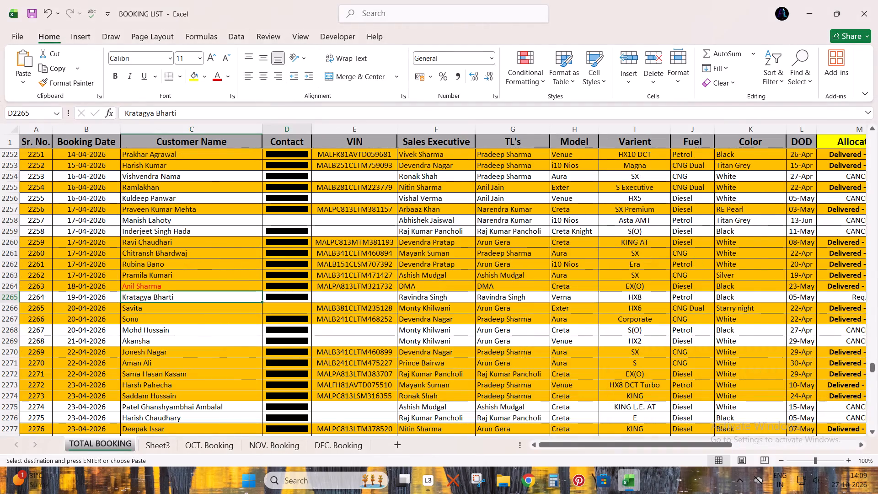
pyautogui.hotkey('ctrl', 'Right')
pyautogui.hotkey('ctrl', 'Right')
pyautogui.press('Right')
pyautogui.press('Left')
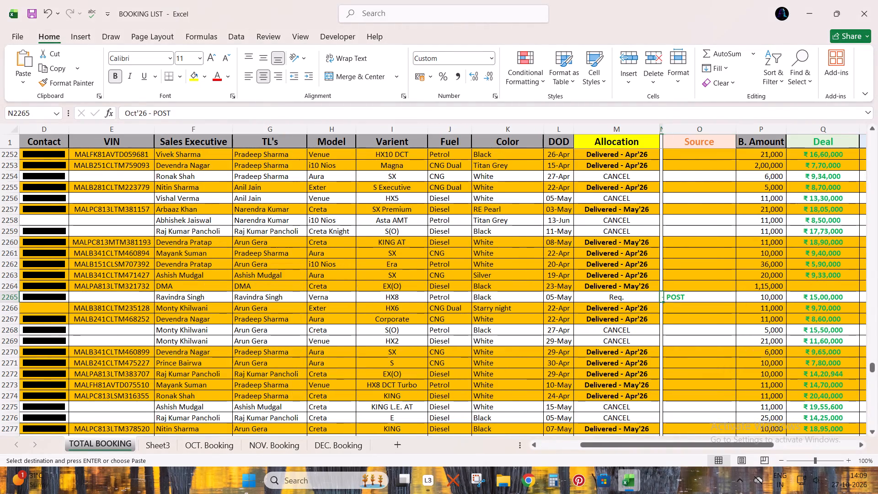
pyautogui.press('Right')
pyautogui.press('Right')
pyautogui.press('Right')
pyautogui.press('Right')
pyautogui.press('Left')
pyautogui.hotkey('ctrl', 'c')
pyautogui.hotkey('alt', 'Tab')
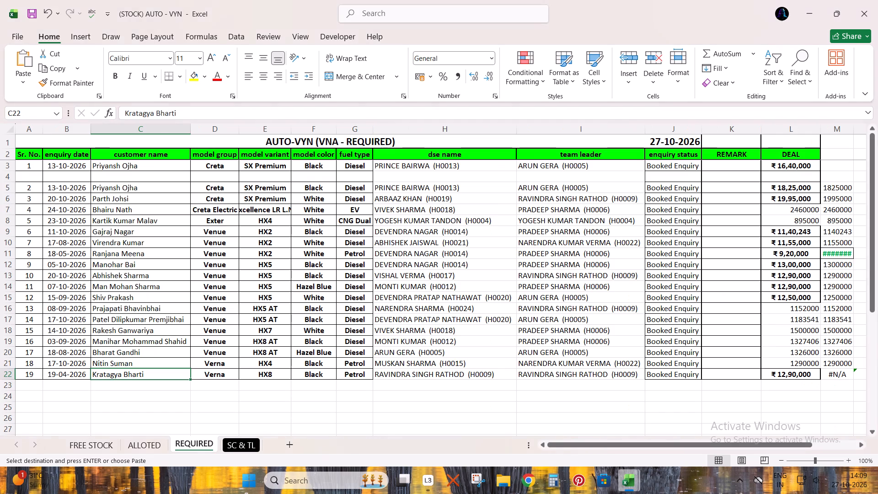
pyautogui.hotkey('alt', 'Tab')
pyautogui.hotkey('alt', 'Tab')
pyautogui.hotkey('ctrl', 'Right')
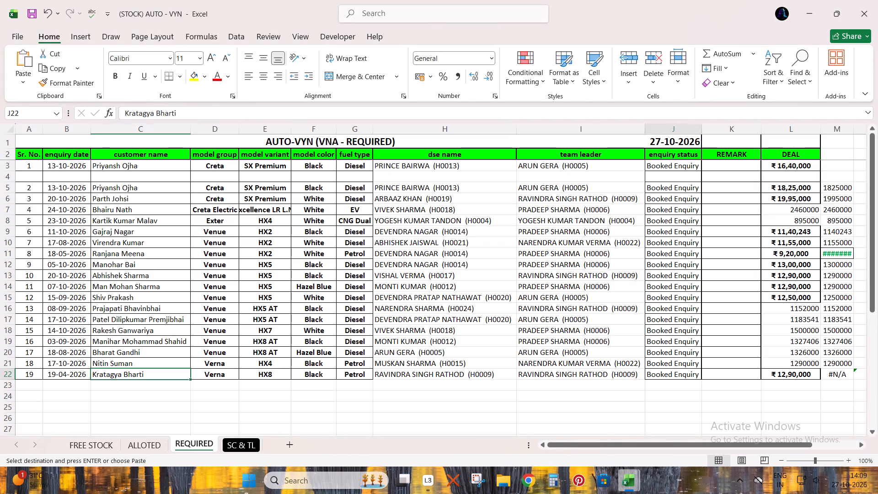
pyautogui.press('Right')
pyautogui.press('Right')
pyautogui.press('Right')
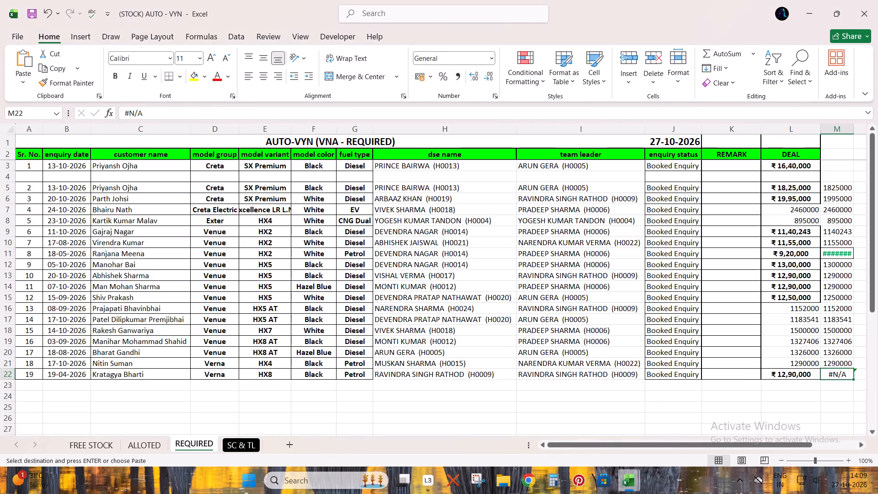
pyautogui.hotkey('ctrl', 'v')
pyautogui.press('Right')
pyautogui.press('Left')
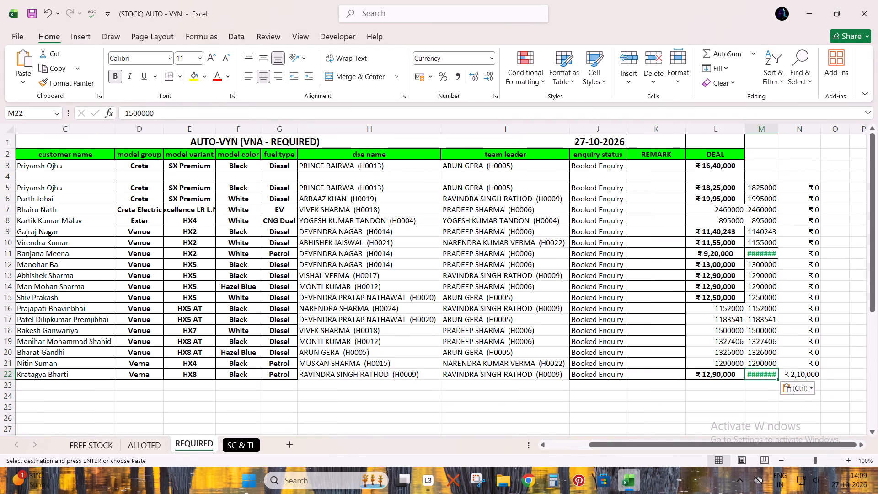
# Review the booking record in row 2265 of TOTAL BOOKING and return to the REQUIRED sheet.
pyautogui.hotkey('alt', 'Tab')
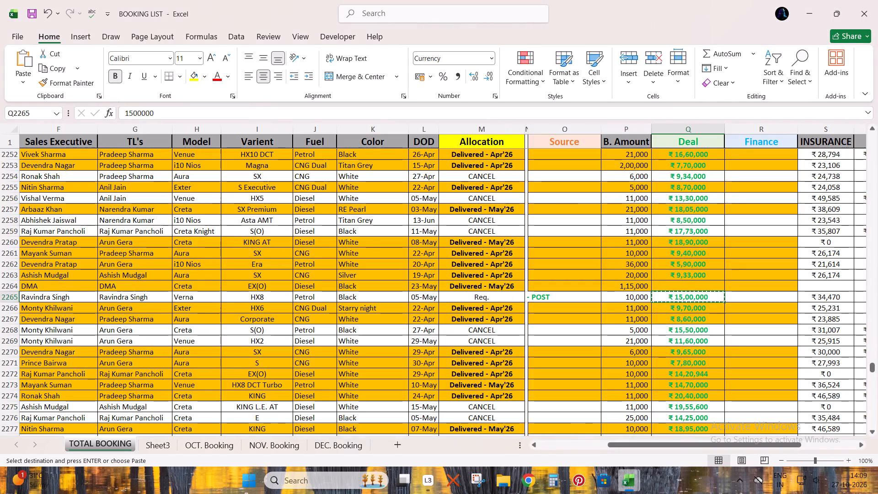
pyautogui.hotkey('ctrl', 'Left')
pyautogui.hotkey('ctrl', 'Left')
pyautogui.hotkey('ctrl', 'Left')
pyautogui.hotkey('ctrl', 'Left')
pyautogui.hotkey('ctrl', 'Left')
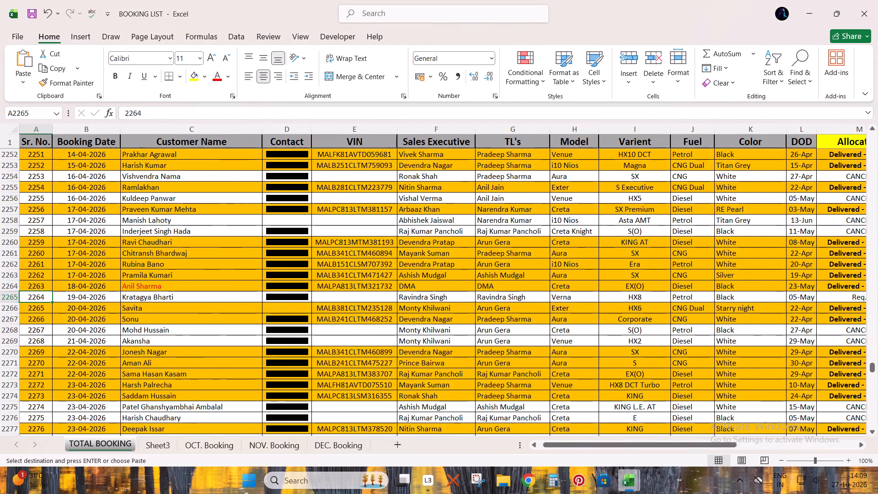
pyautogui.hotkey('alt', 'Tab')
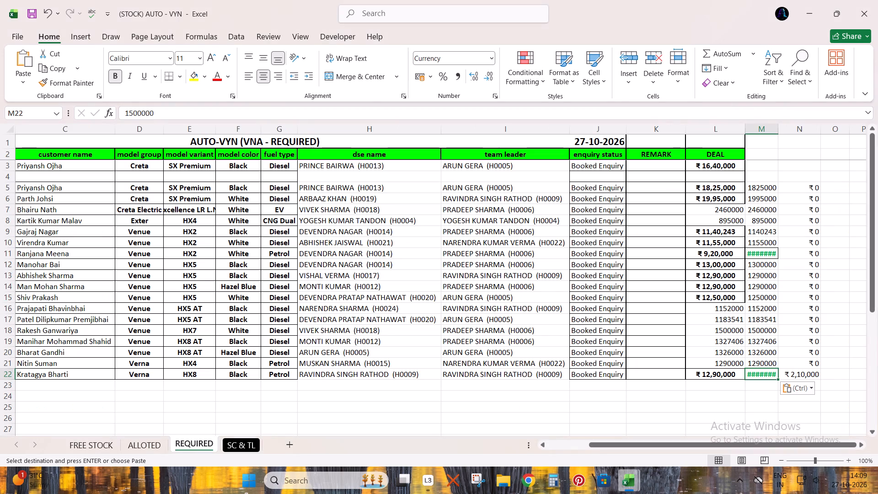
# Examine row 22 of the REQUIRED sheet, comparing its customer and model details, DEAL amount, booking amount and difference.
pyautogui.press('Left')
pyautogui.press('Left')
pyautogui.press('Right')
pyautogui.press('Left')
pyautogui.hotkey('ctrl', 'Left')
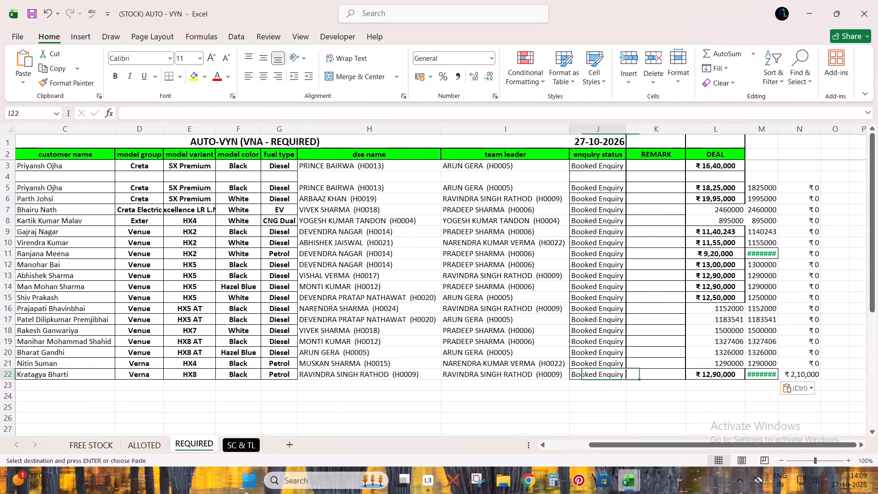
pyautogui.hotkey('ctrl', 'Left')
pyautogui.hotkey('ctrl', 'Left')
pyautogui.press('Right')
pyautogui.press('Right')
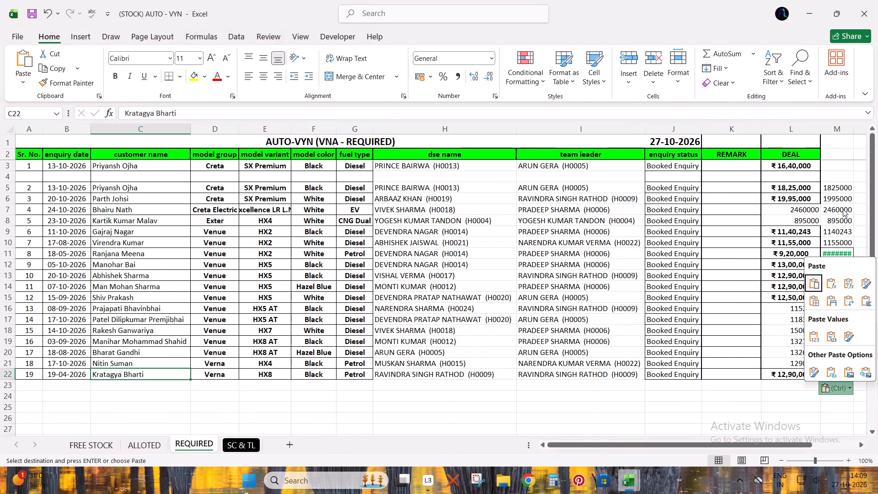
pyautogui.press('Escape')
pyautogui.hotkey('ctrl', 'Right')
pyautogui.hotkey('ctrl', 'Right')
pyautogui.press('Right')
pyautogui.press('Right')
pyautogui.press('Escape')
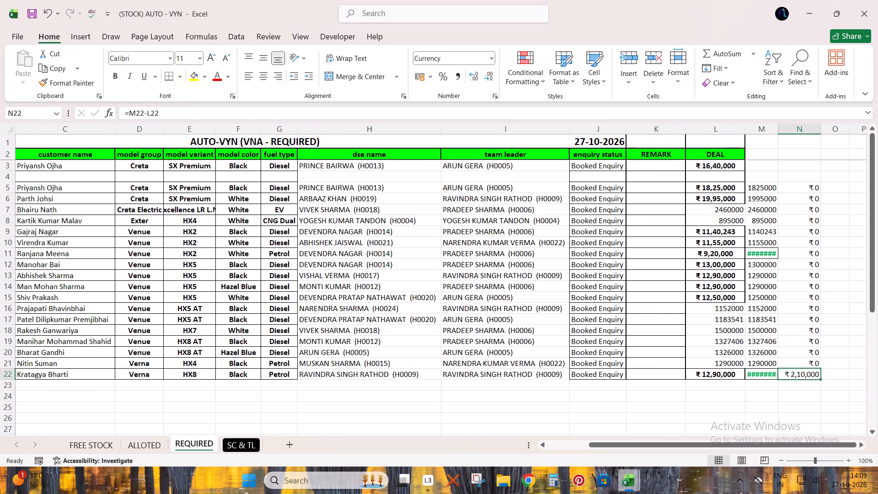
pyautogui.press('Left')
pyautogui.press('Left')
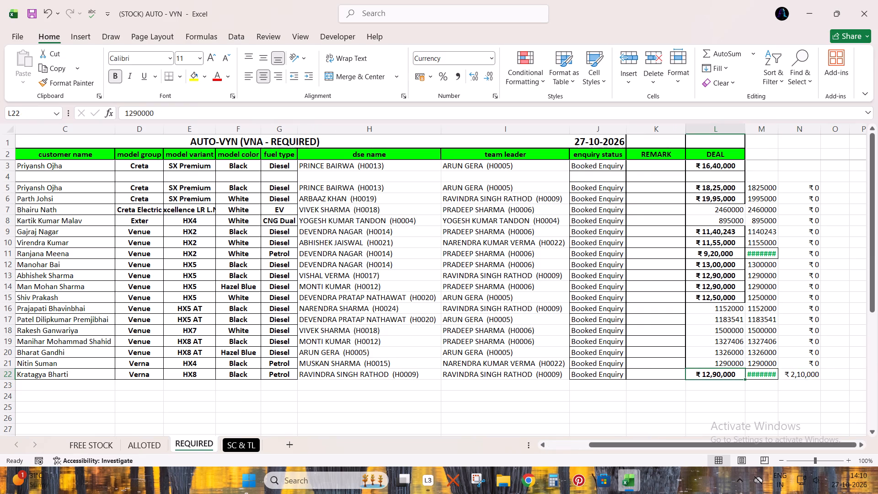
pyautogui.press('Left')
pyautogui.press('Left')
pyautogui.press('Left')
pyautogui.press('Left')
pyautogui.press('Right')
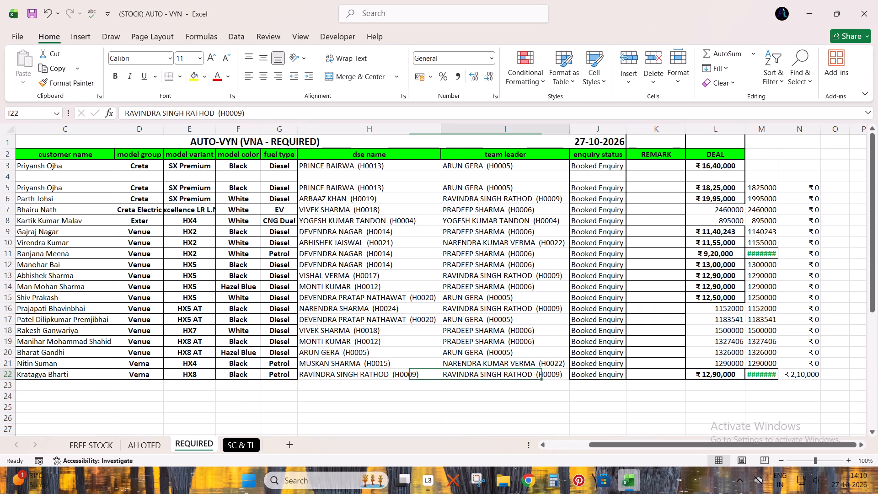
pyautogui.press('Right')
pyautogui.press('Right')
pyautogui.press('Right')
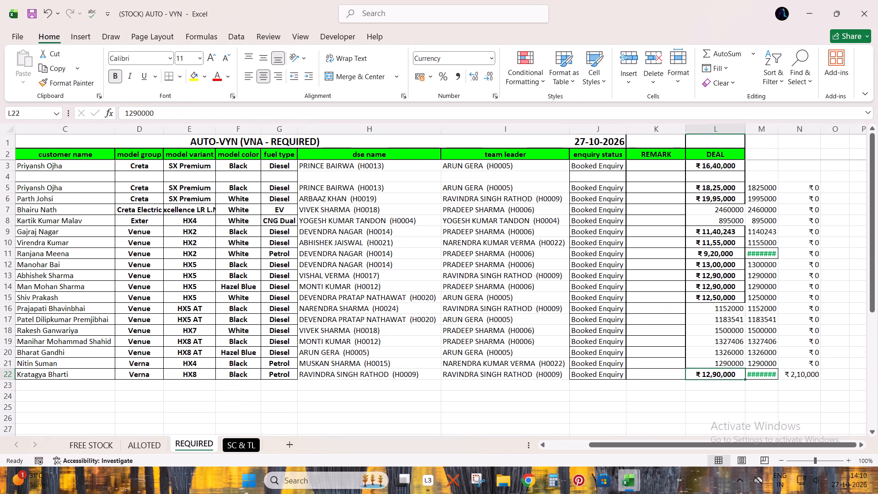
pyautogui.press('Right')
pyautogui.press('Left')
pyautogui.press('Left')
pyautogui.press('Left')
pyautogui.press('Left')
pyautogui.press('Left')
pyautogui.press('Left')
pyautogui.press('Left')
pyautogui.press('Left')
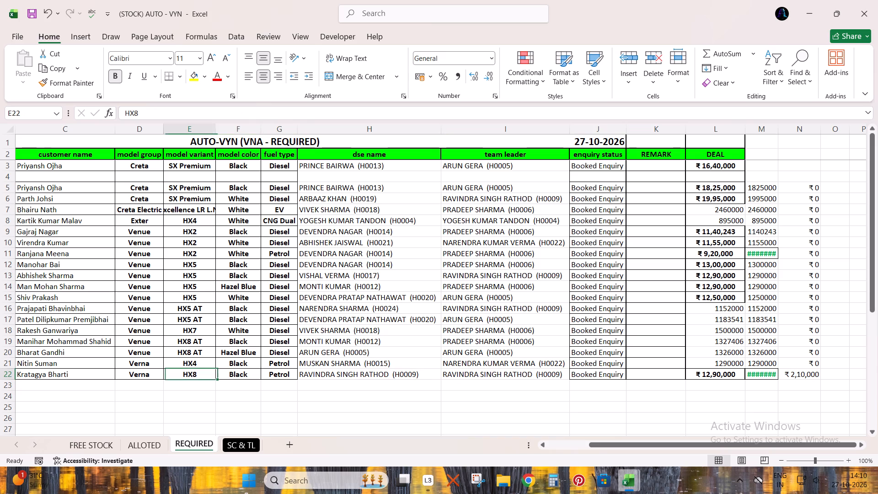
# Examine row 22 of the REQUIRED sheet again, from the serial number and model details across to the enquiry status.
pyautogui.press('Right')
pyautogui.press('Right')
pyautogui.press('Right')
pyautogui.press('Right')
pyautogui.press('Right')
pyautogui.press('Right')
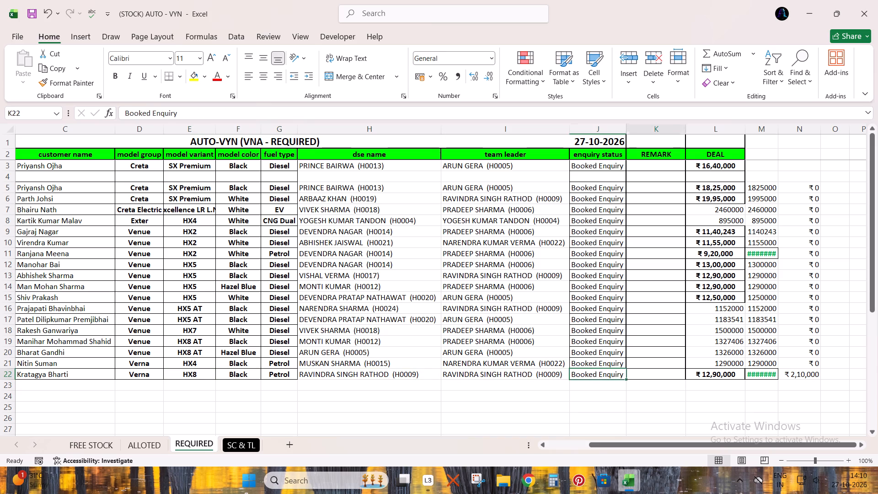
pyautogui.press('Right')
pyautogui.press('Left')
pyautogui.press('Left')
pyautogui.press('Left')
pyautogui.press('Left')
pyautogui.press('Left')
pyautogui.press('Left')
pyautogui.press('Left')
pyautogui.press('Left')
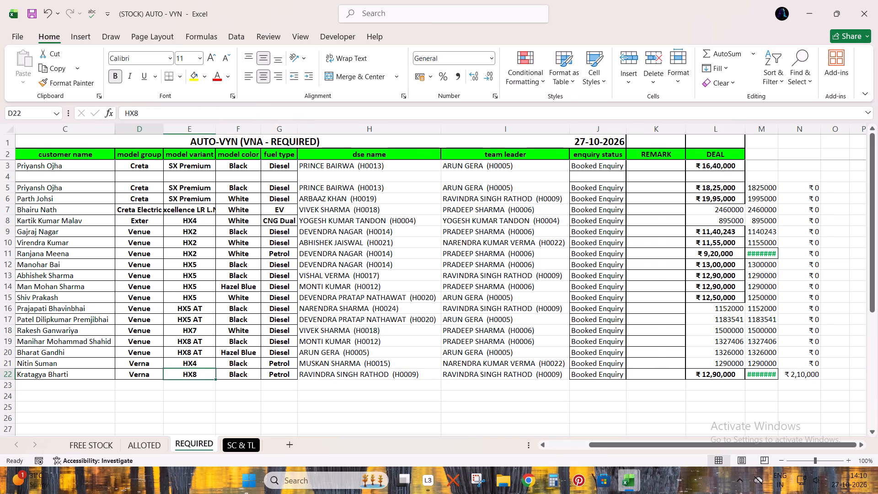
pyautogui.press('Left')
pyautogui.press('Left')
pyautogui.press('Left')
pyautogui.press('Left')
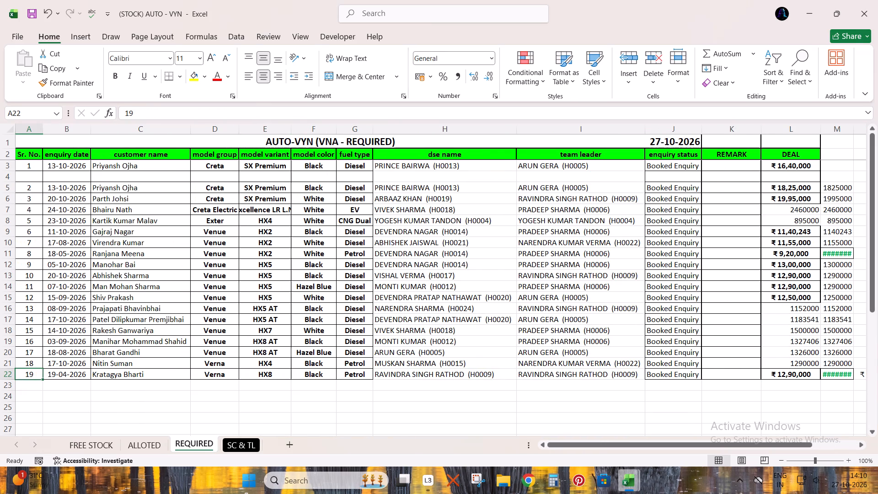
pyautogui.press('Right')
pyautogui.press('Right')
pyautogui.press('Right')
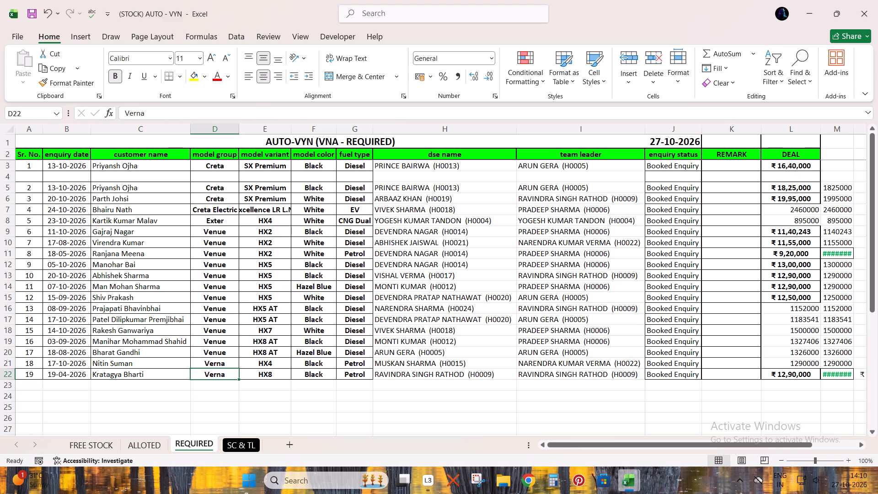
# Open the PRICE LIST - HARMEET HYUNDAI (JULY 2026) workbook from the desktop and check it against row 22 of the REQUIRED sheet.
pyautogui.click(877, 493)
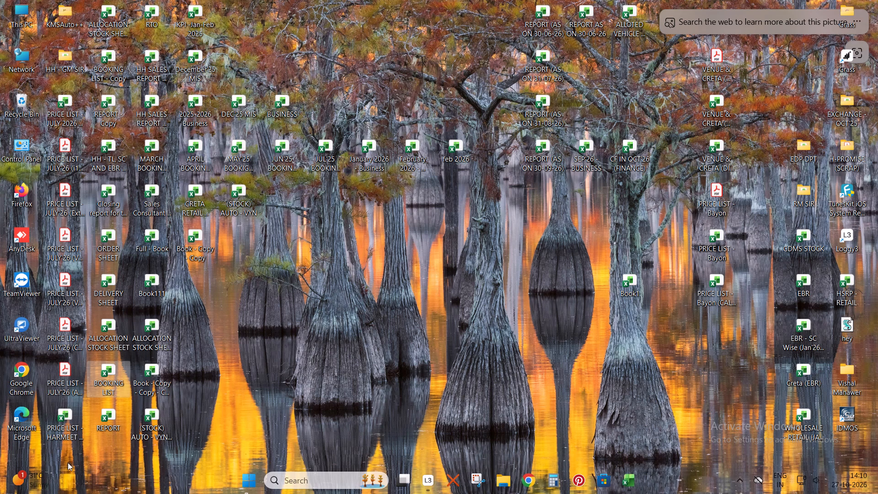
pyautogui.doubleClick(50, 426)
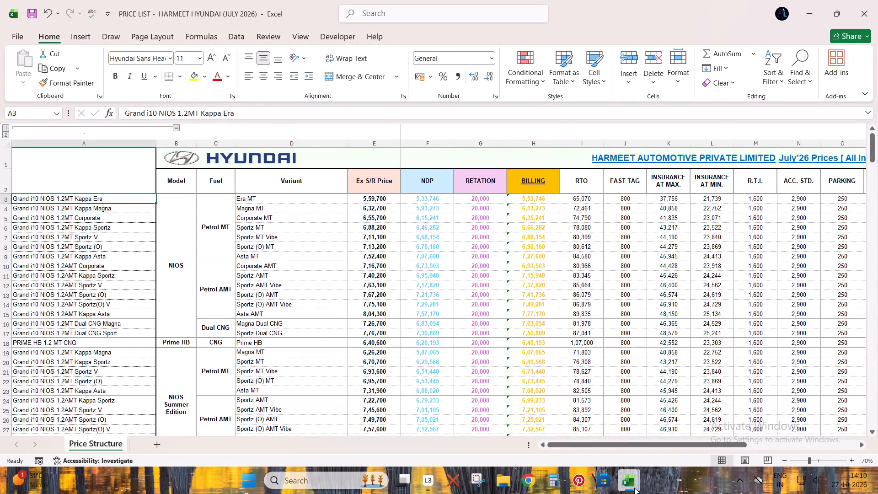
pyautogui.click(423, 414)
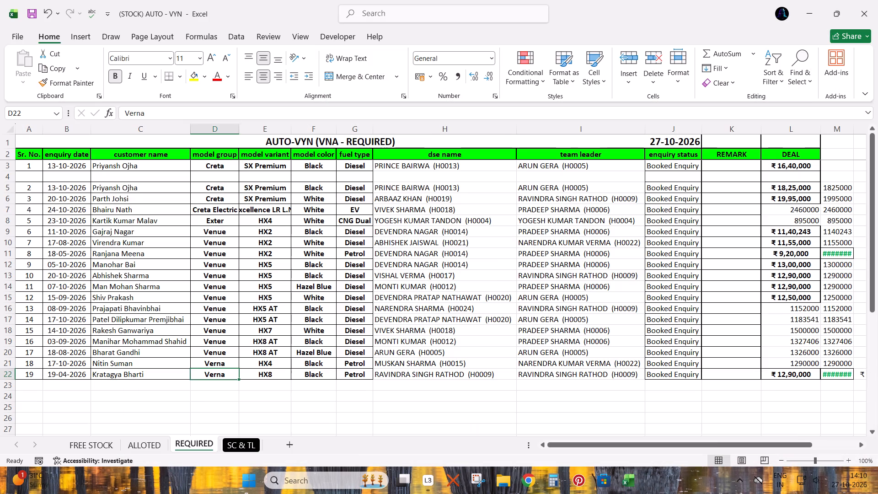
pyautogui.click(403, 373)
pyautogui.hotkey('shift', 'space')
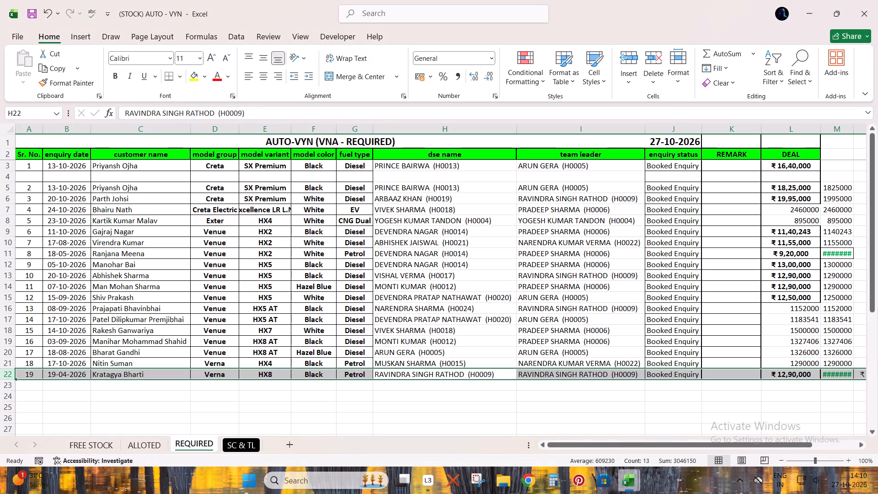
pyautogui.hotkey('alt', 'Tab')
# Find the Verna 1.5 MPi MT HX 8 row in the price list and examine its on-road and deal price columns.
pyautogui.scroll(-4, 114, 367)
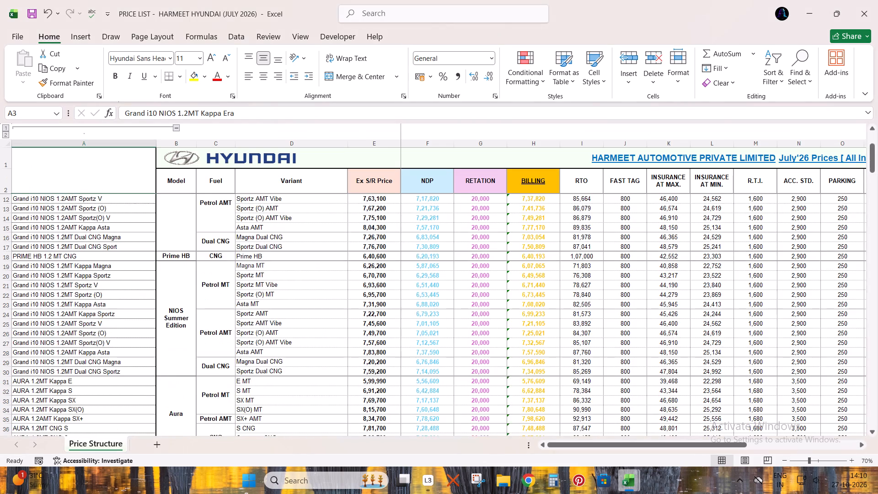
pyautogui.scroll(-2, 114, 367)
pyautogui.scroll(1, 113, 367)
pyautogui.scroll(-3, 113, 367)
pyautogui.scroll(1, 113, 367)
pyautogui.scroll(-8, 113, 367)
pyautogui.scroll(1, 113, 367)
pyautogui.scroll(-15, 113, 367)
pyautogui.scroll(1, 113, 367)
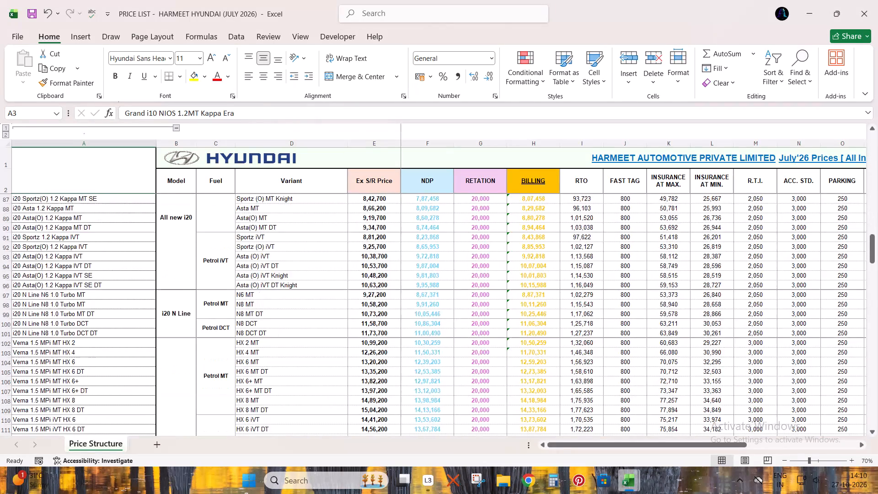
pyautogui.scroll(-7, 113, 367)
pyautogui.scroll(4, 113, 367)
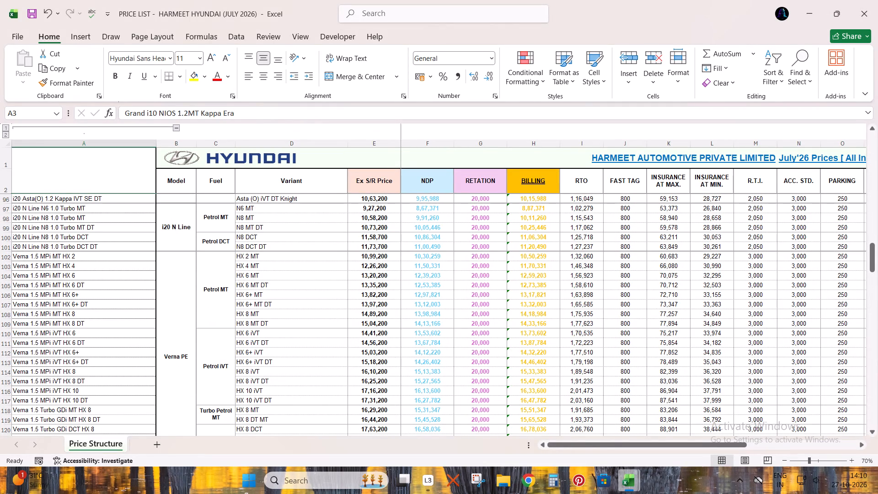
pyautogui.click(84, 317)
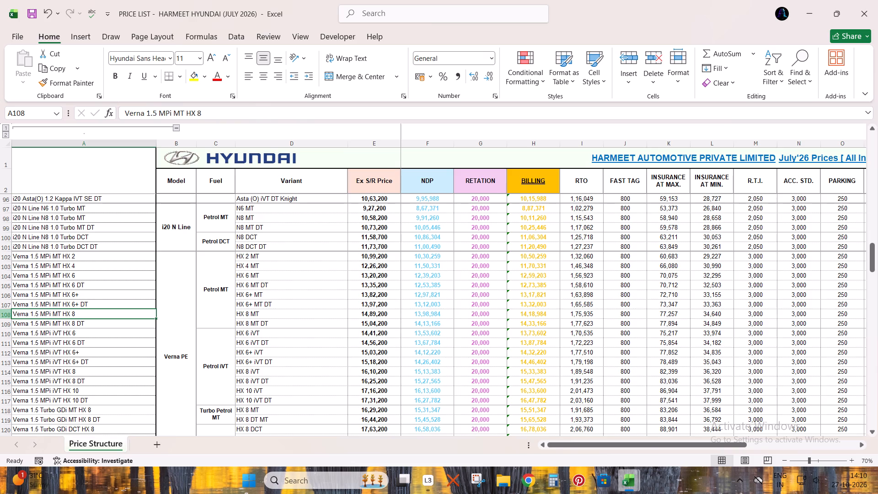
pyautogui.click(2, 315)
pyautogui.moveTo(649, 443); pyautogui.dragTo(877, 458)
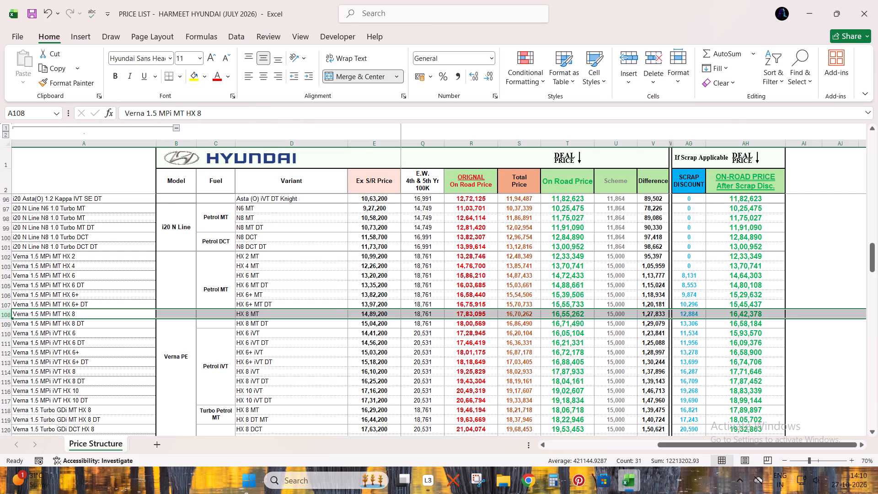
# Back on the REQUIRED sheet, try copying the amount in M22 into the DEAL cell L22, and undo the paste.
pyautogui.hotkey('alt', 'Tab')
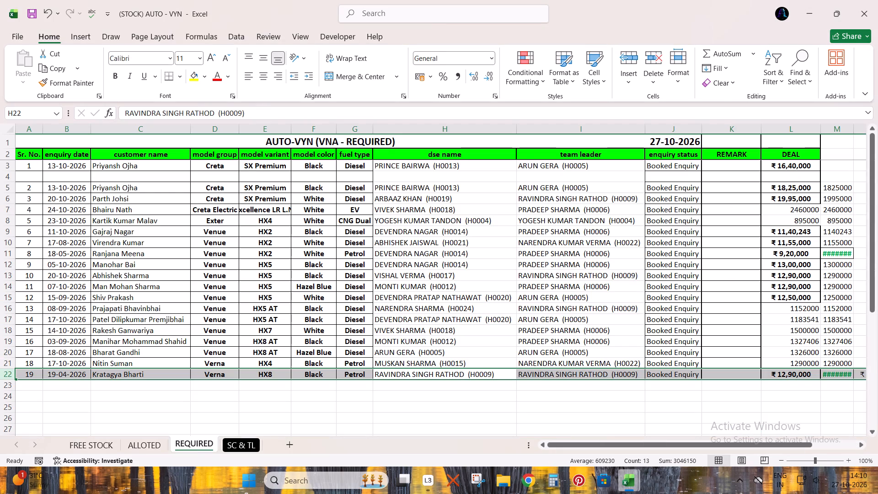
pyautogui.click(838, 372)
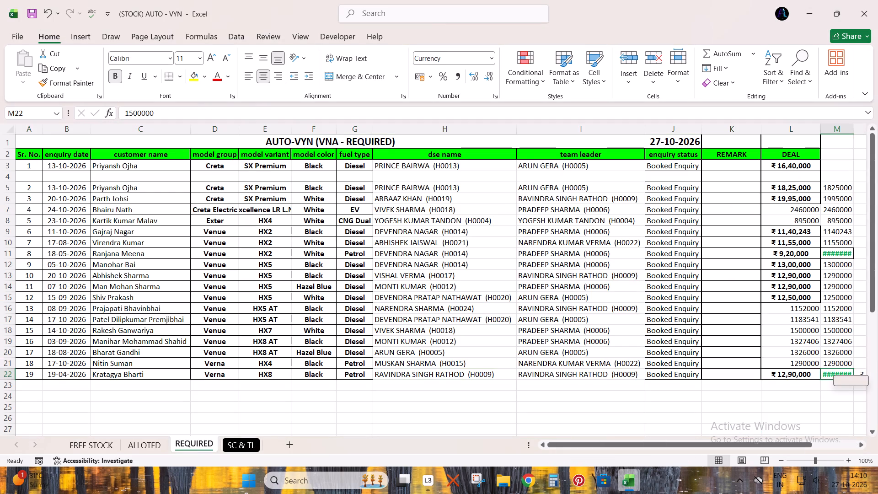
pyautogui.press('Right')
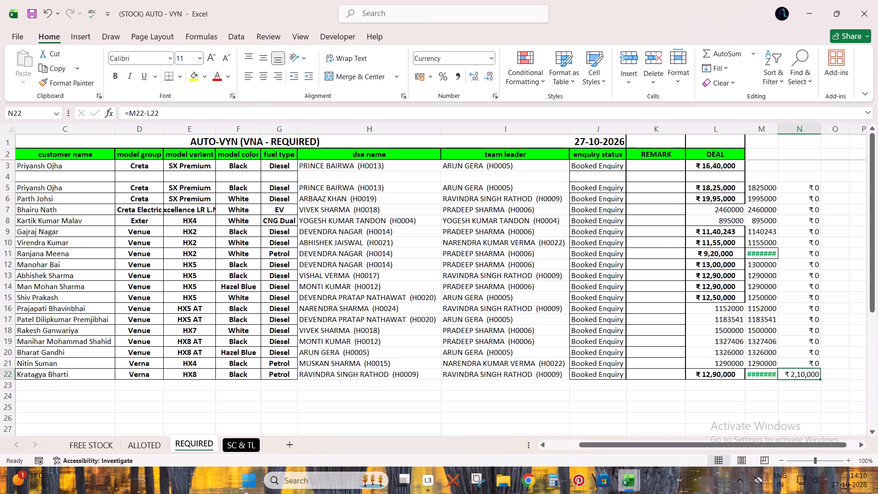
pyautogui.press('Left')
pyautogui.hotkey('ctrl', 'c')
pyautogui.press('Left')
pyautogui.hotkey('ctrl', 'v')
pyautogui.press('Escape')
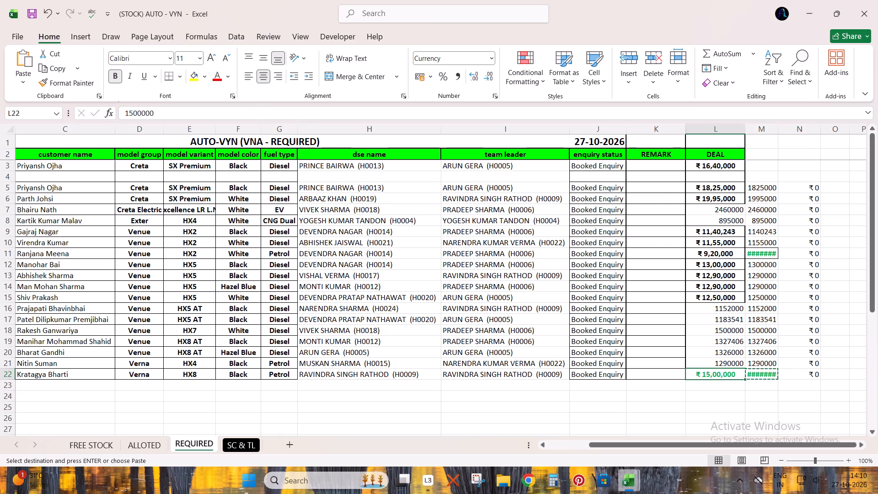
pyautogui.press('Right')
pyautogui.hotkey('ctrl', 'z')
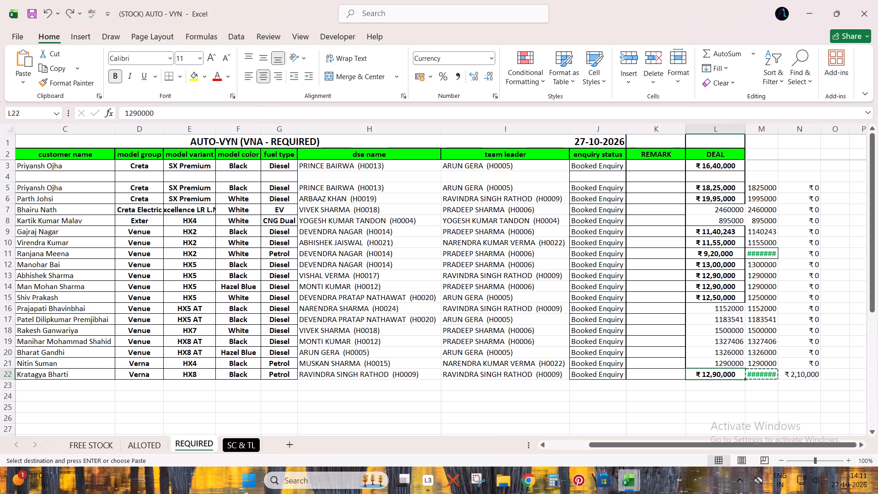
# Copy the booking amount 1500000 from M22 into the DEAL cell L22.
pyautogui.press('Right')
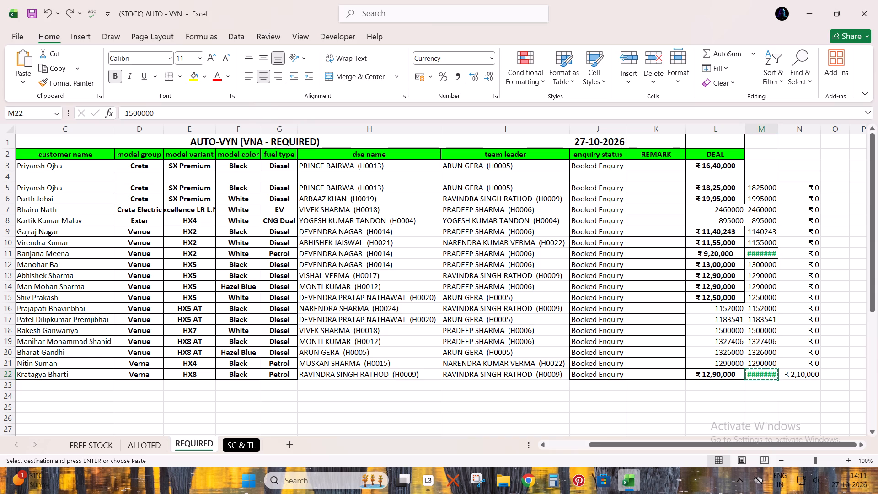
pyautogui.hotkey('ctrl', 'c')
pyautogui.press('Left')
pyautogui.hotkey('ctrl', 'v')
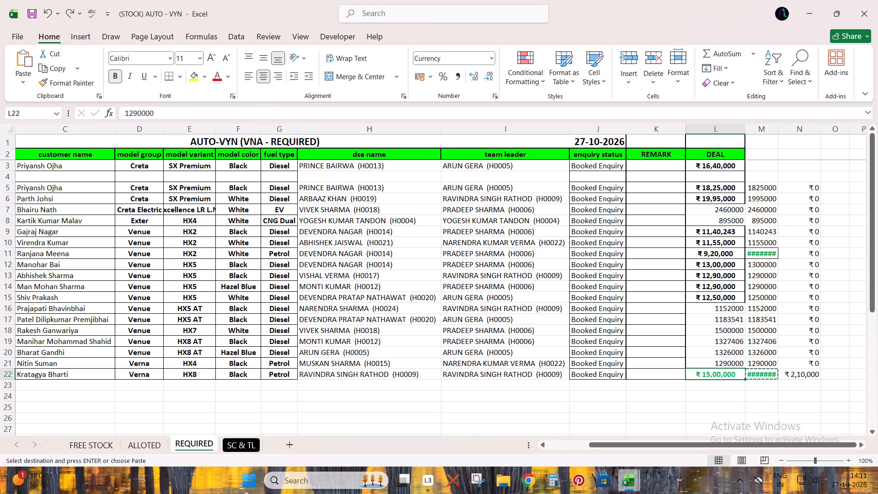
pyautogui.press('Escape')
pyautogui.press('Right')
pyautogui.press('Left')
pyautogui.press('Right')
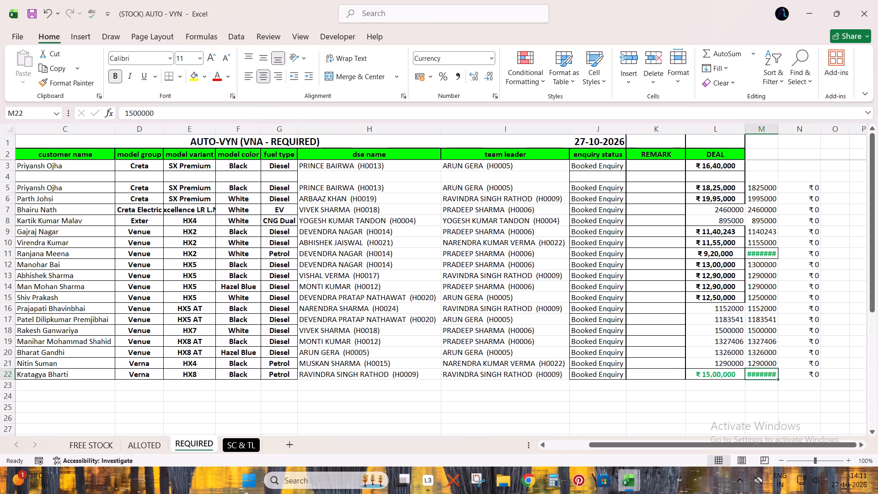
# Delete helper columns M and N, holding the booking amounts and differences, from the REQUIRED sheet.
pyautogui.scroll(5, 832, 365)
pyautogui.scroll(8, 574, 211)
pyautogui.scroll(4, 810, 359)
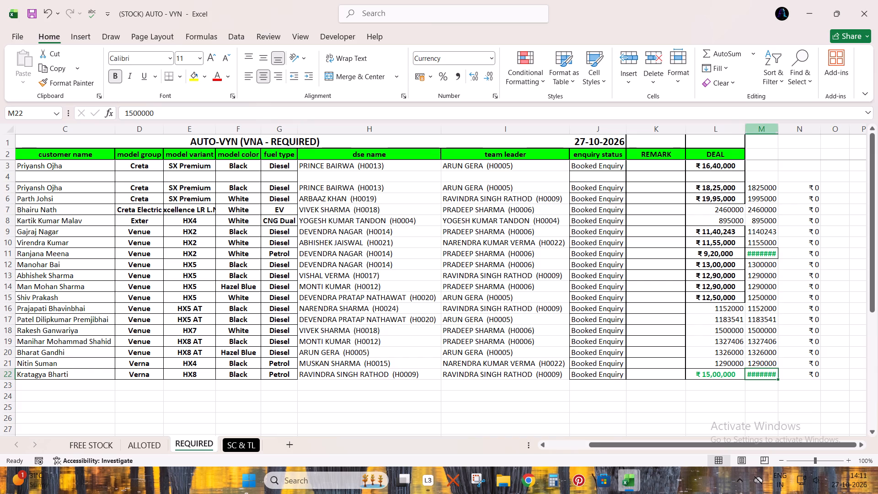
pyautogui.moveTo(769, 130); pyautogui.dragTo(803, 130)
pyautogui.hotkey('ctrl', '-')
pyautogui.scroll(4, 669, 277)
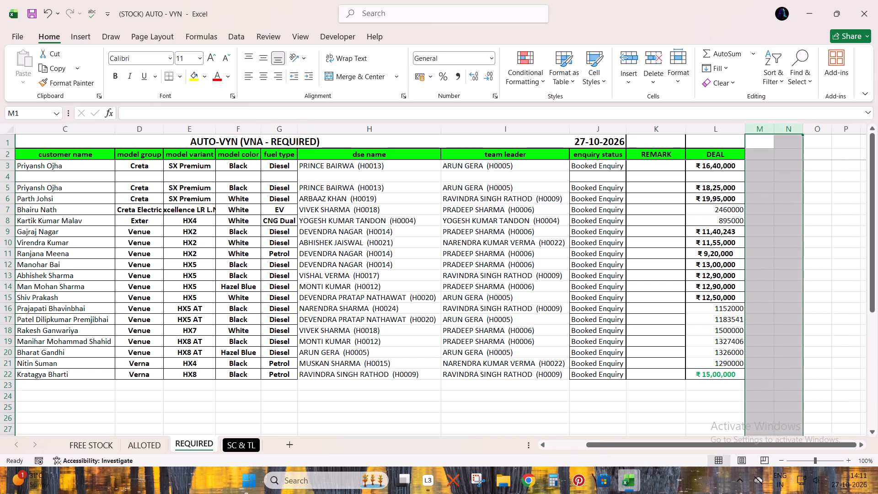
# Apply the formatting of row 3 to rows 5 through 22 of the REQUIRED sheet with Format Painter.
pyautogui.scroll(2, 690, 241)
pyautogui.click(378, 238)
pyautogui.hotkey('ctrl', 'Left')
pyautogui.hotkey('ctrl', 'Left')
pyautogui.hotkey('ctrl', 'Up')
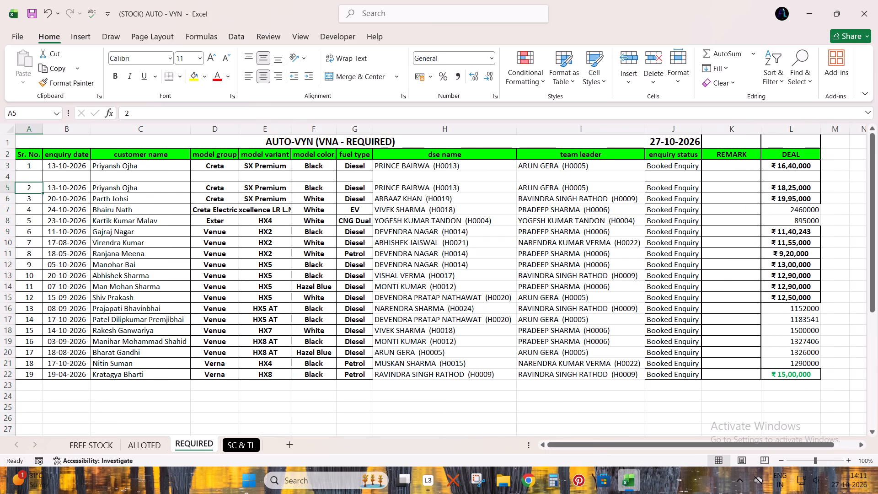
pyautogui.press('Up')
pyautogui.press('Up')
pyautogui.hotkey('shift', 'space')
pyautogui.click(85, 82)
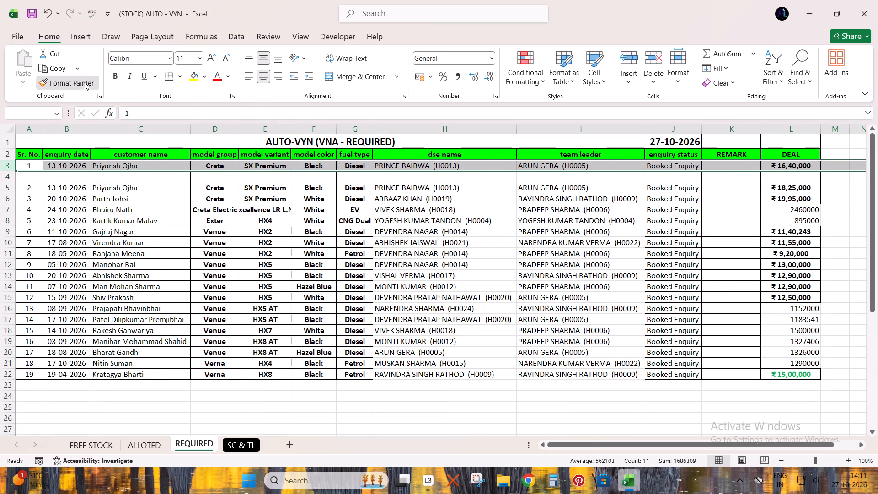
pyautogui.moveTo(5, 190); pyautogui.dragTo(8, 372)
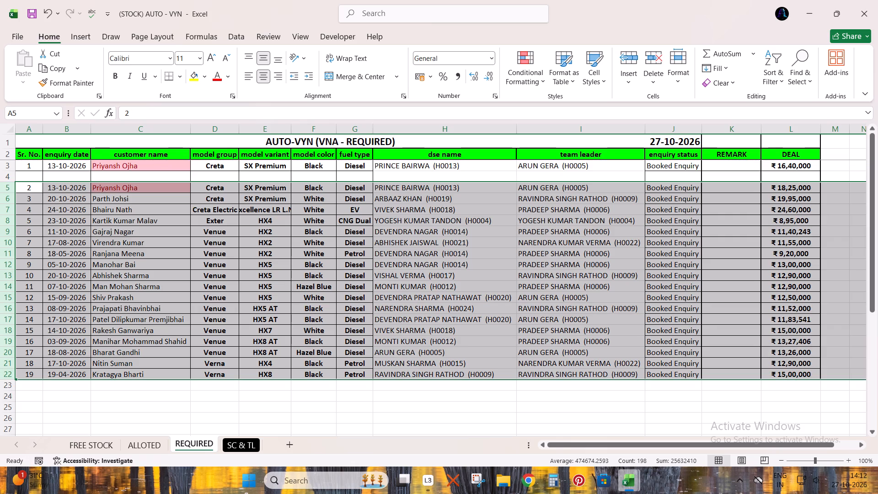
# Save the (STOCK) AUTO - VYN workbook.
pyautogui.hotkey('ctrl', 's')
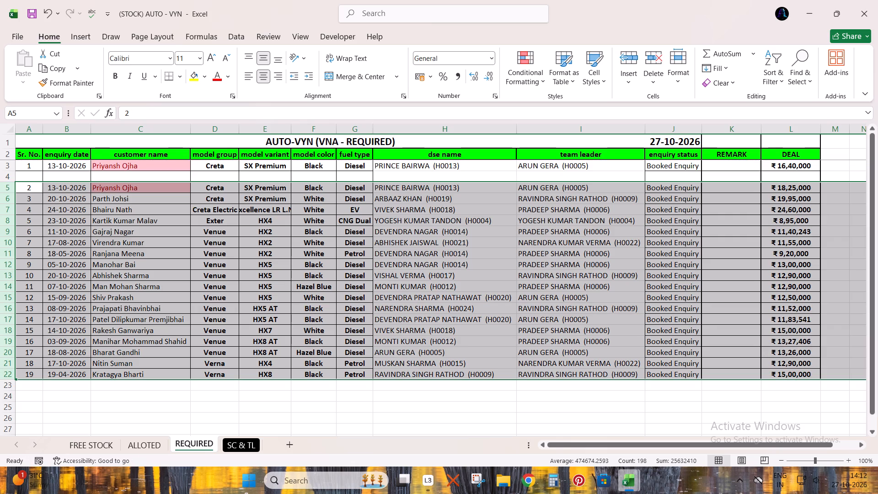
# Switch to the PRICE LIST - HARMEET HYUNDAI (JULY 2026) workbook and close it.
pyautogui.scroll(3, 179, 326)
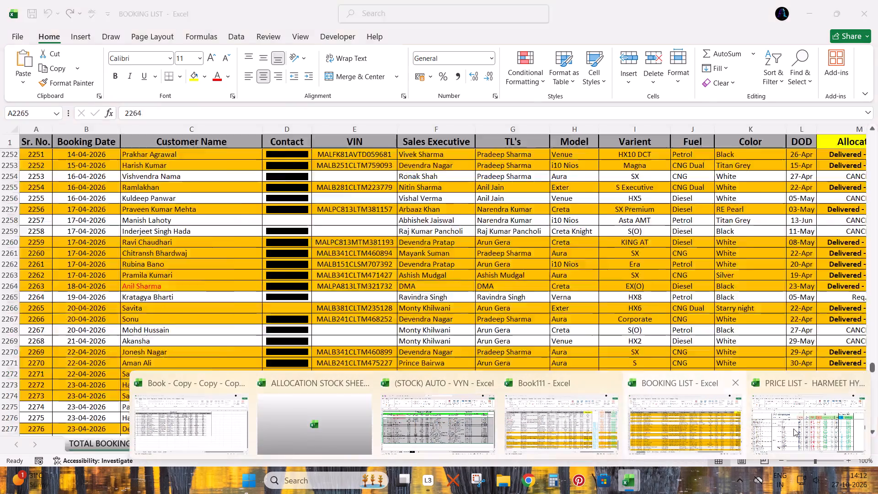
pyautogui.click(795, 429)
pyautogui.click(877, 0)
# Open (STOCK) AUTO - VYN - Copy from the desktop, enable editing on its REQUIRED sheet, and select row 10.
pyautogui.click(877, 493)
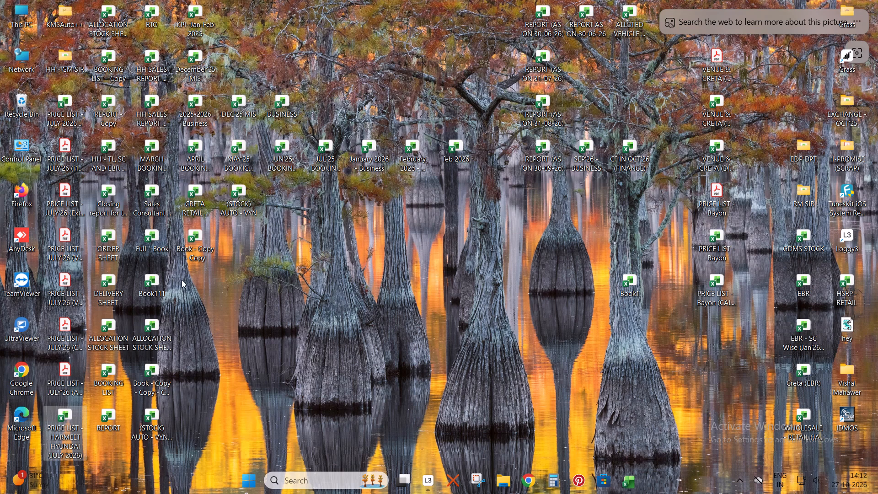
pyautogui.doubleClick(161, 416)
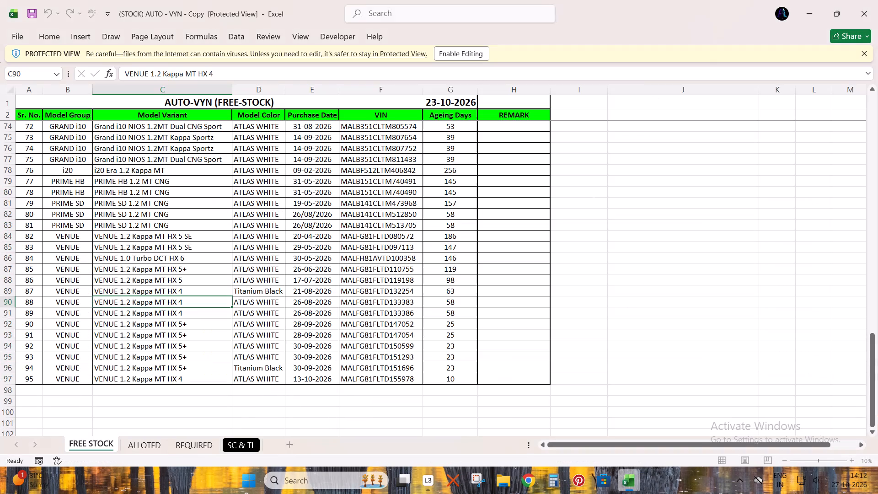
pyautogui.click(203, 441)
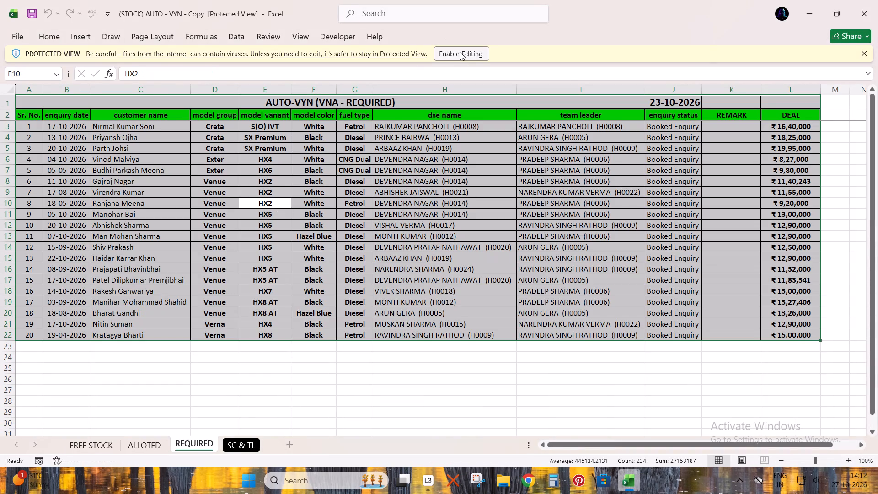
pyautogui.click(460, 52)
pyautogui.click(380, 240)
pyautogui.hotkey('shift', 'space')
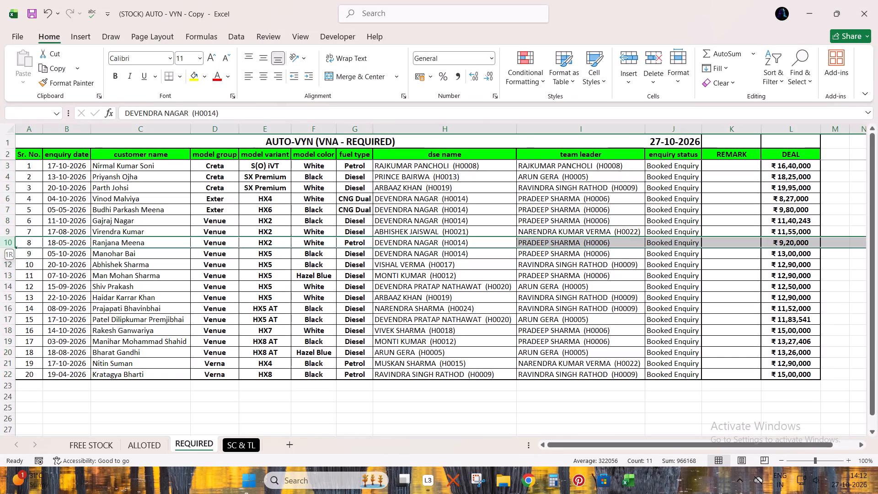
# Copy the formatting of row 10 in (STOCK) AUTO - VYN - Copy onto rows 5 through 22 of the (STOCK) AUTO - VYN REQUIRED sheet.
pyautogui.click(68, 84)
pyautogui.hotkey('alt', 'Tab')
pyautogui.scroll(5, 88, 227)
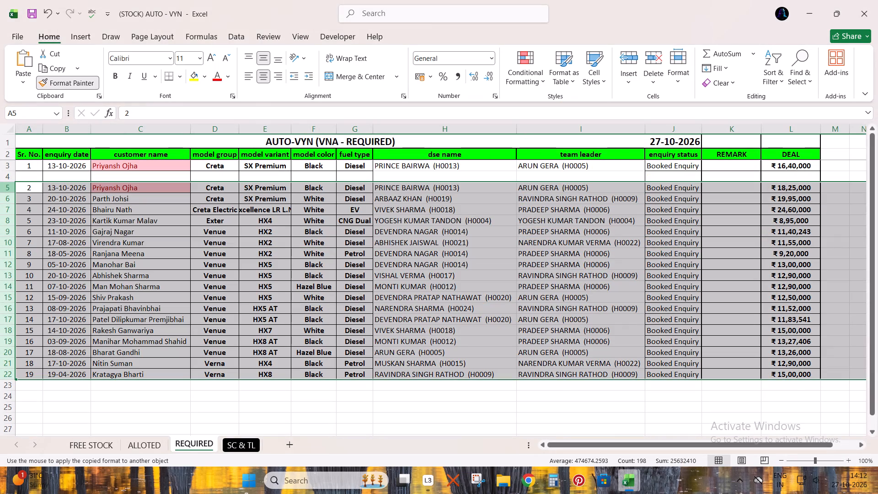
pyautogui.moveTo(6, 187); pyautogui.dragTo(10, 372)
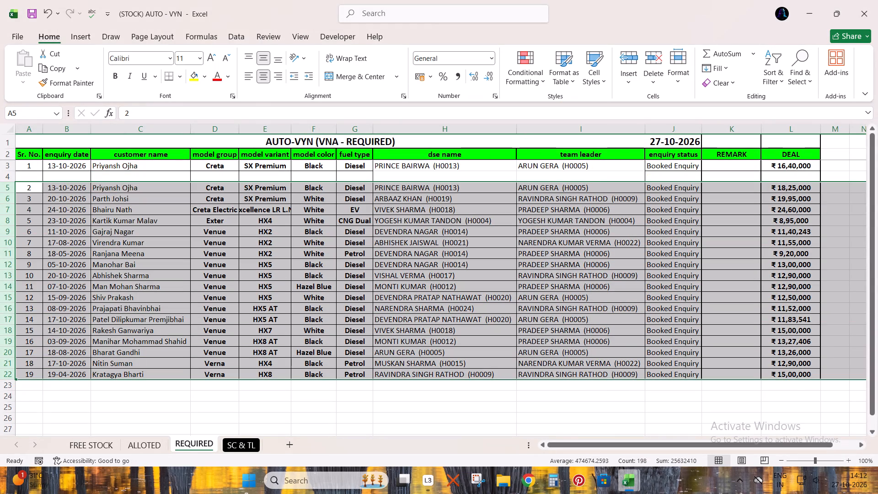
# Switch to the (STOCK) AUTO - VYN - Copy workbook and close it.
pyautogui.hotkey('alt', 'Tab')
pyautogui.click(877, 0)
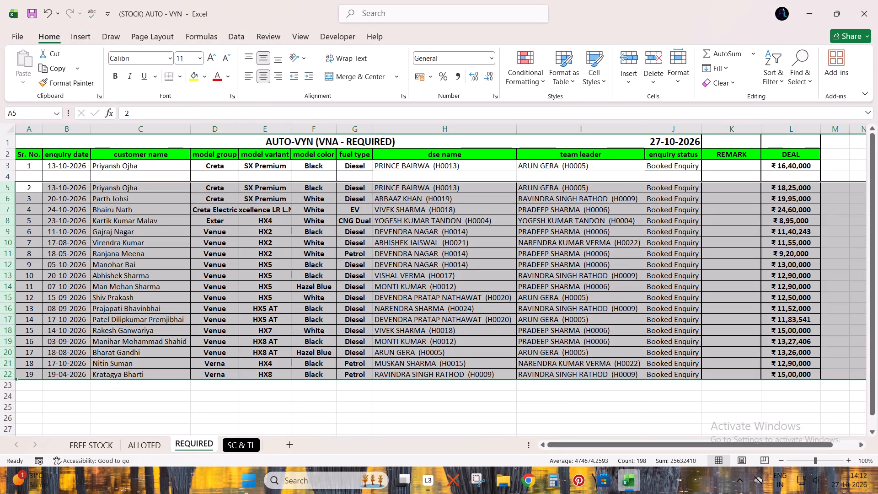
# Delete rows 3 and 4, the duplicate first entry and the blank row, from the REQUIRED sheet.
pyautogui.moveTo(278, 167); pyautogui.dragTo(280, 176)
pyautogui.hotkey('shift', 'space')
pyautogui.hotkey('ctrl', '-')
# Renumber the Sr. No. column from A3 down, entering 1 and 2 and filling the series to the last entry.
pyautogui.hotkey('ctrl', 'Up')
pyautogui.hotkey('ctrl', 'Left')
pyautogui.press('Down')
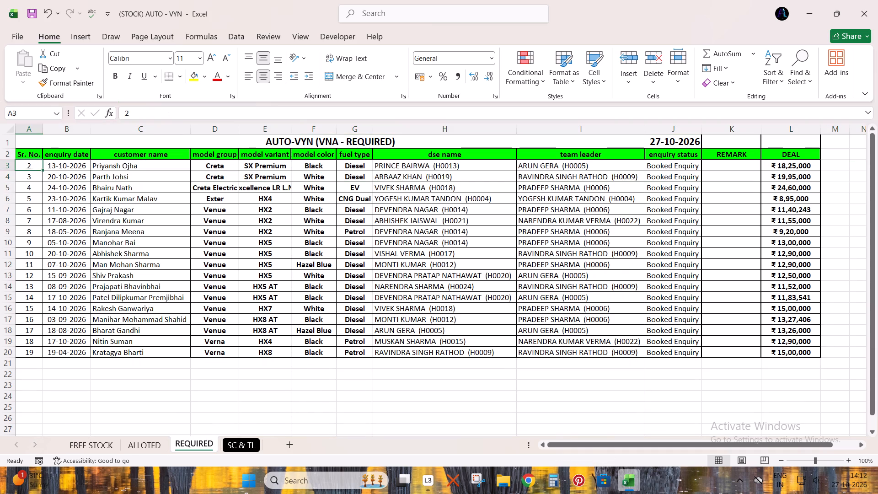
pyautogui.press('1')
pyautogui.press('Return')
pyautogui.press('2')
pyautogui.press('Up')
pyautogui.hotkey('shift', 'Down')
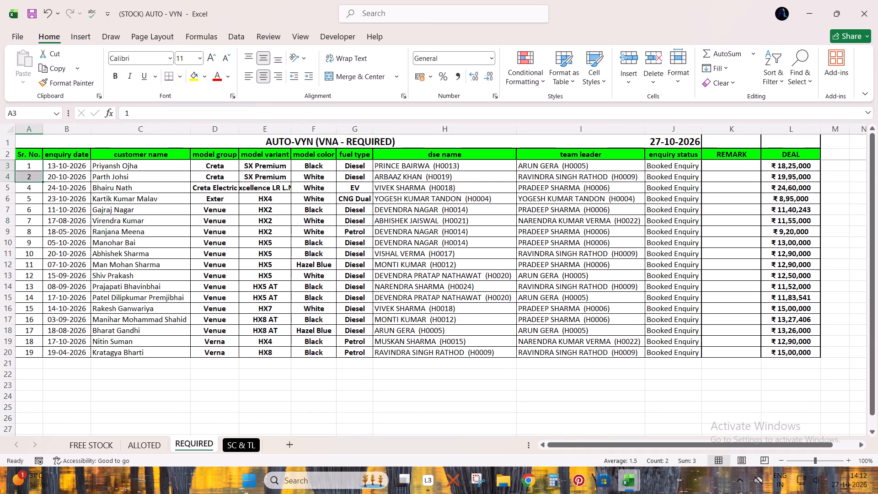
pyautogui.doubleClick(43, 181)
# Apply an outside border around the whole REQUIRED table.
pyautogui.click(171, 236)
pyautogui.hotkey('ctrl', 'a')
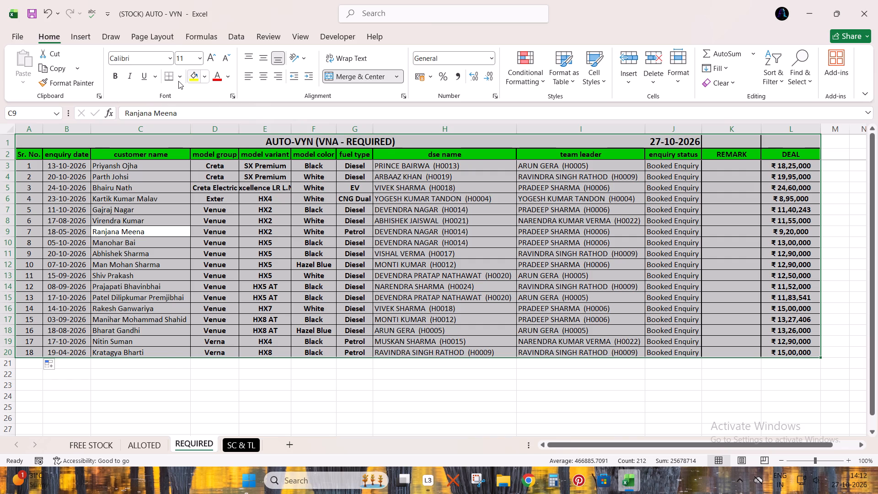
pyautogui.click(180, 79)
pyautogui.click(195, 221)
# Review the ALLOTED sheet and the required list on Sheet4 of the Book - Copy workbook, and return to the REQUIRED sheet.
pyautogui.click(158, 438)
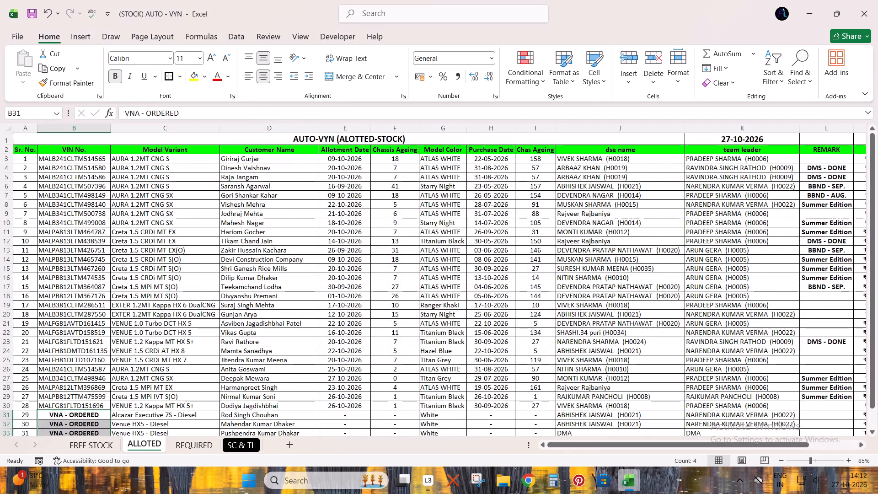
pyautogui.scroll(-4, 149, 411)
pyautogui.scroll(1, 149, 411)
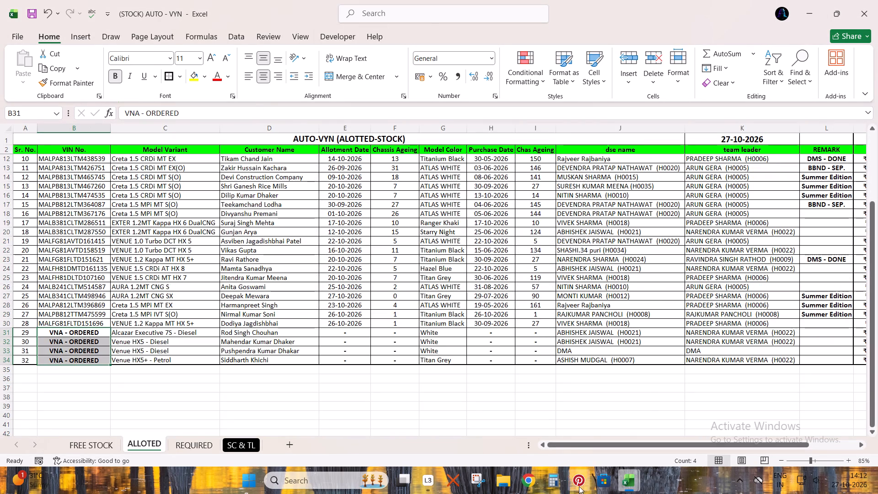
pyautogui.click(277, 406)
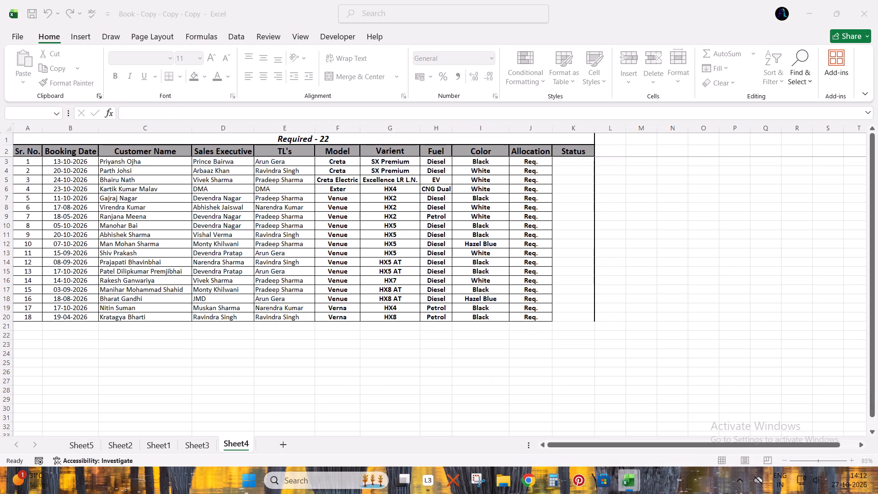
pyautogui.scroll(4, 175, 364)
pyautogui.click(798, 0)
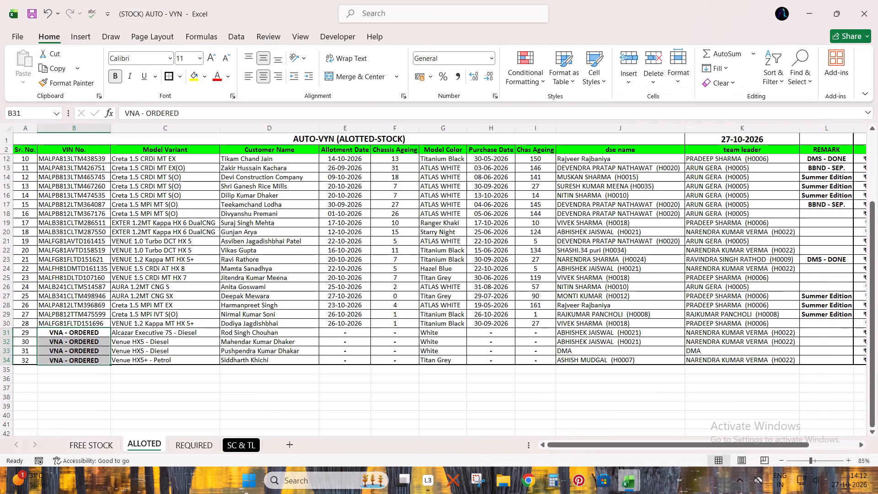
pyautogui.click(307, 285)
pyautogui.click(203, 446)
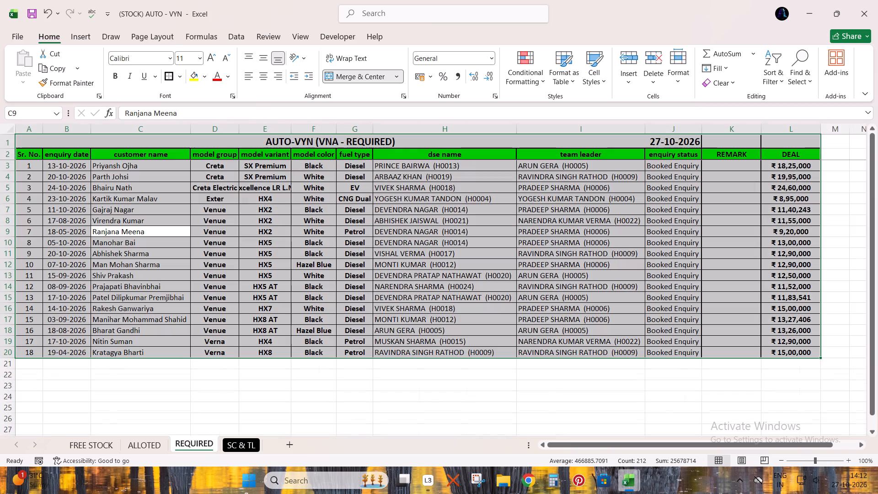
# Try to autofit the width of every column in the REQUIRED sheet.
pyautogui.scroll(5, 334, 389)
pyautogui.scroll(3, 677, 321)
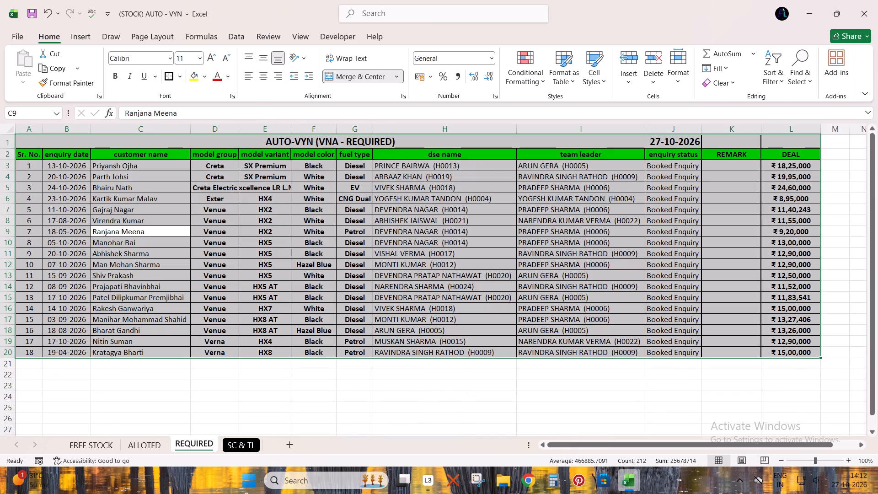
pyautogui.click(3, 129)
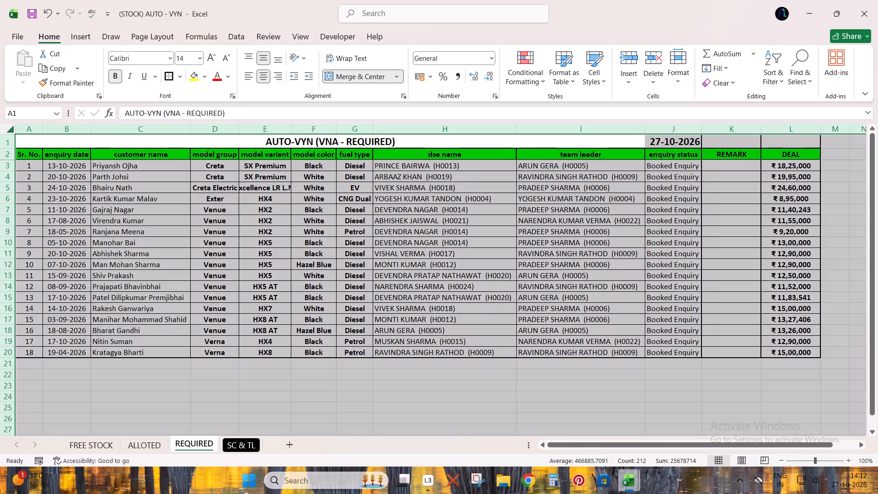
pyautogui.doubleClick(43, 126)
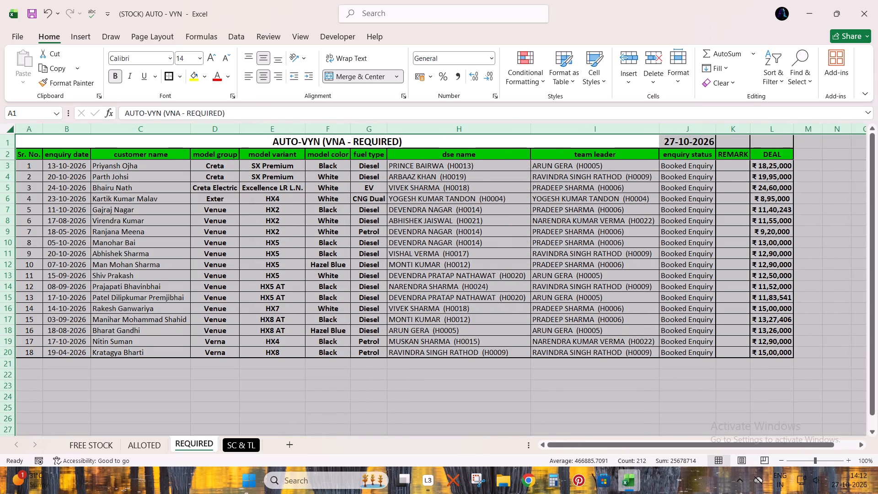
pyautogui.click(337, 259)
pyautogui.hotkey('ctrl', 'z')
# Autofit only columns A through J of the REQUIRED sheet and save the workbook.
pyautogui.click(505, 247)
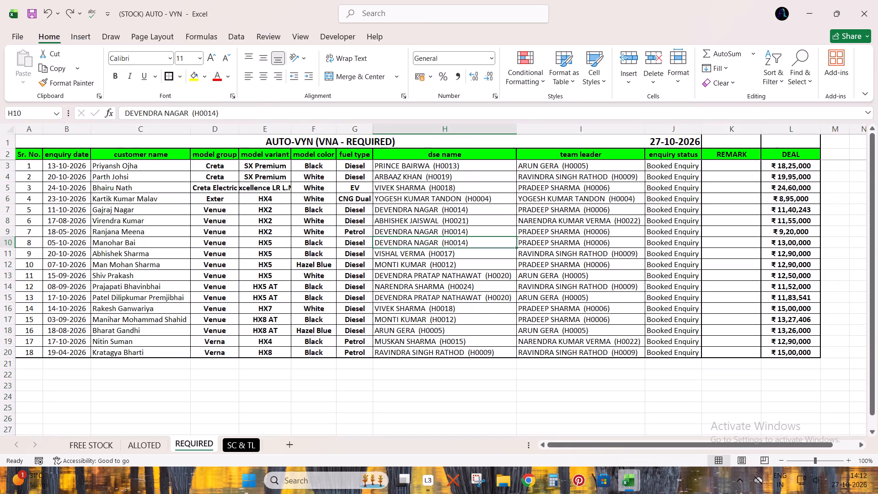
pyautogui.moveTo(662, 133); pyautogui.dragTo(0, 144)
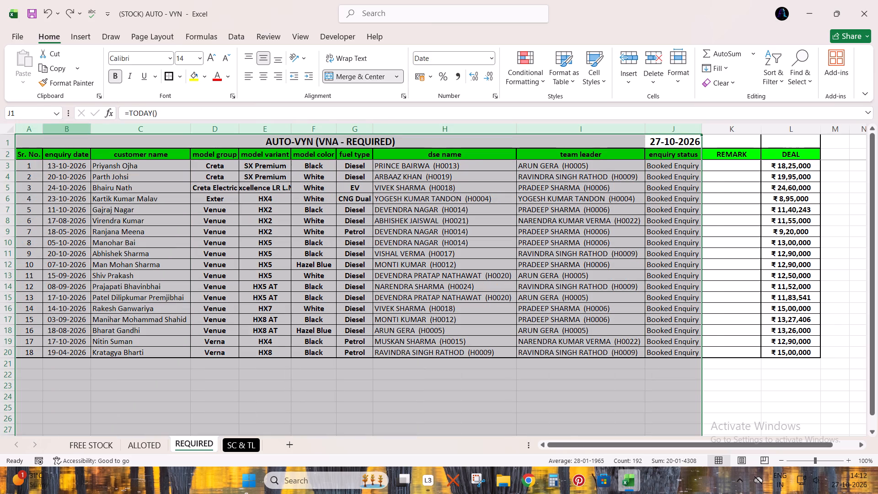
pyautogui.doubleClick(44, 129)
pyautogui.click(227, 212)
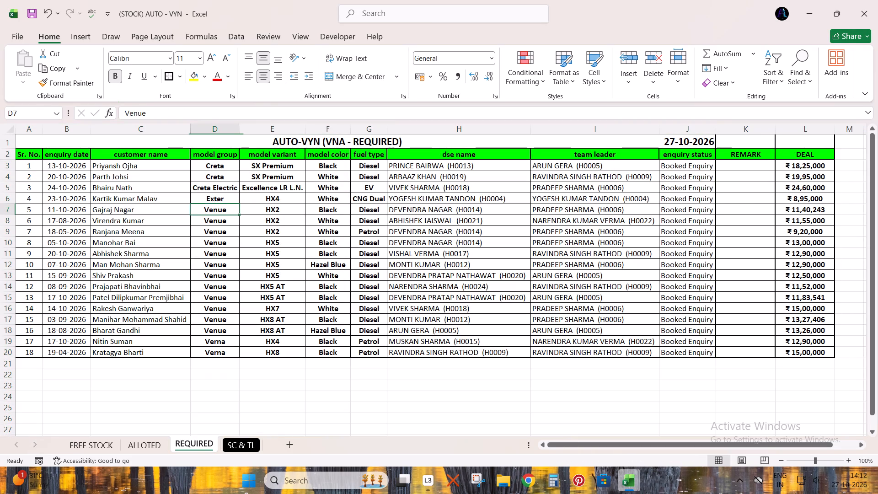
pyautogui.hotkey('ctrl', 's')
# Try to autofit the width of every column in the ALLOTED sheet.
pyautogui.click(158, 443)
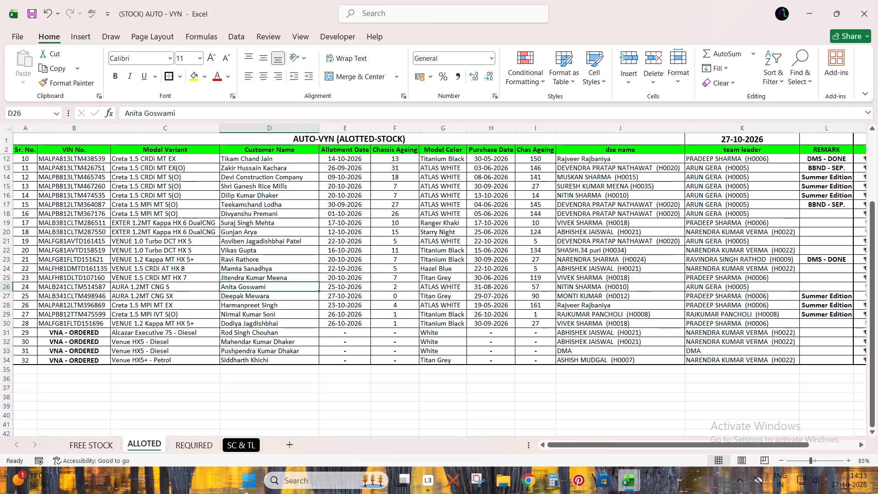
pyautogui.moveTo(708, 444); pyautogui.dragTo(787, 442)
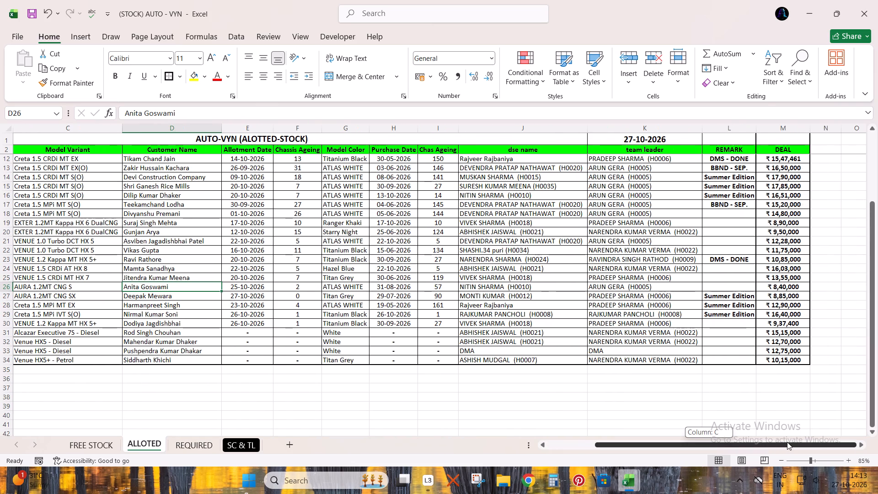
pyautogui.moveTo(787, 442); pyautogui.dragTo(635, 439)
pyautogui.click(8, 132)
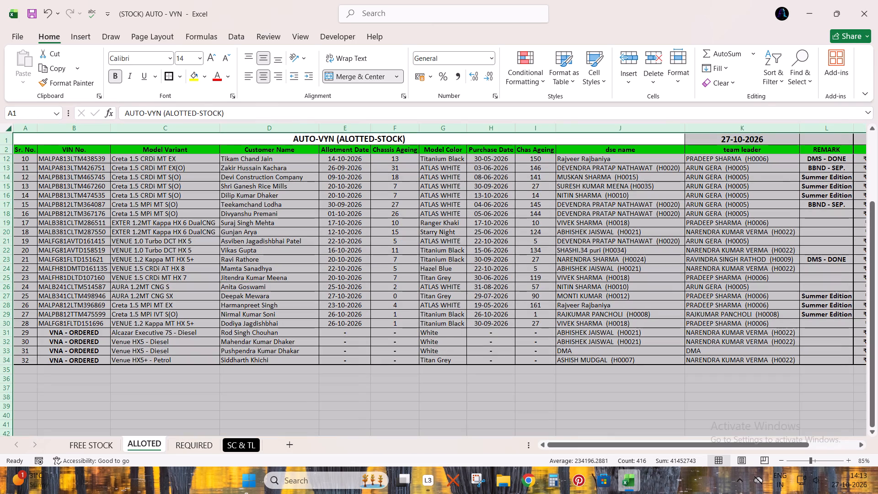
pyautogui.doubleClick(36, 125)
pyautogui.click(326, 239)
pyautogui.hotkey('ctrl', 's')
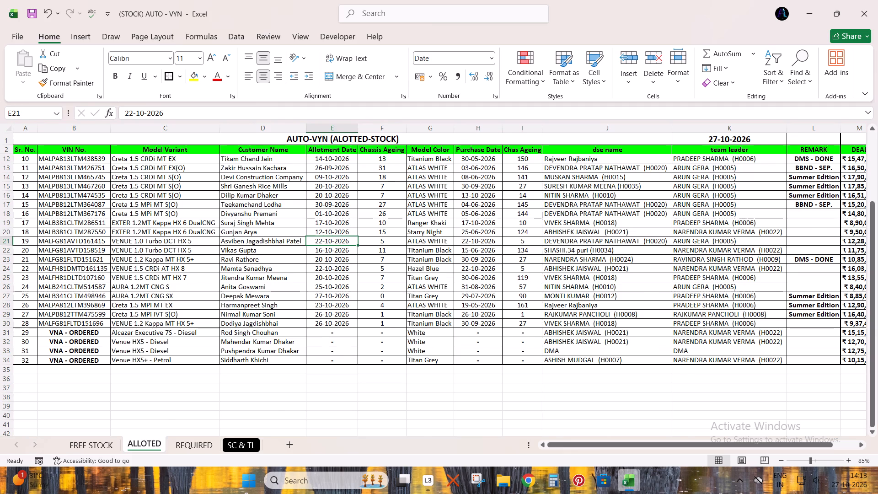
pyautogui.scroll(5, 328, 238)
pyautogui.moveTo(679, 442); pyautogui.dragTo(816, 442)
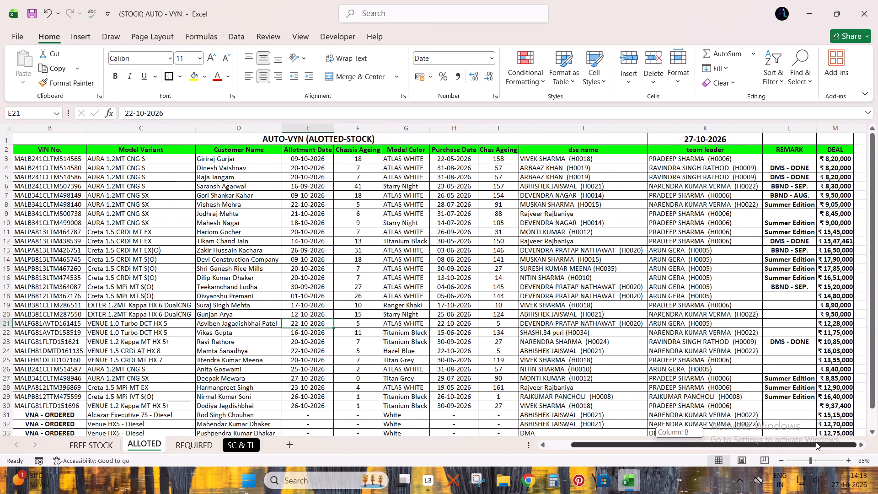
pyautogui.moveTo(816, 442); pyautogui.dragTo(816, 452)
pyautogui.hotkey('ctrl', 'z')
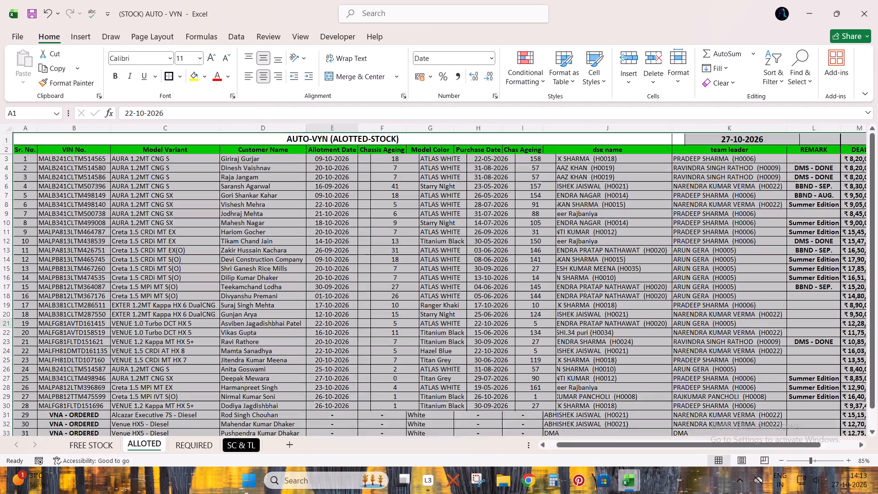
# Autofit only columns A through L of the ALLOTED sheet, save the workbook, and return to the REQUIRED sheet.
pyautogui.moveTo(616, 448); pyautogui.dragTo(755, 439)
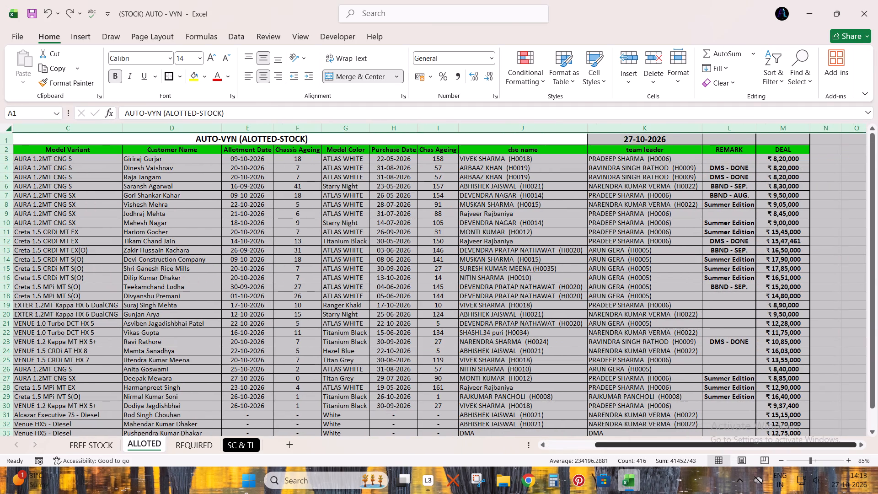
pyautogui.moveTo(729, 129); pyautogui.dragTo(0, 128)
pyautogui.doubleClick(37, 127)
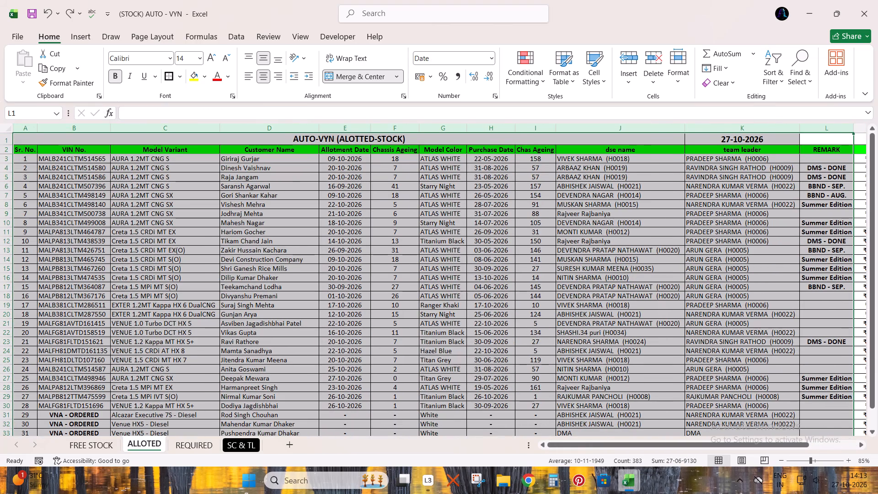
pyautogui.scroll(-2, 701, 244)
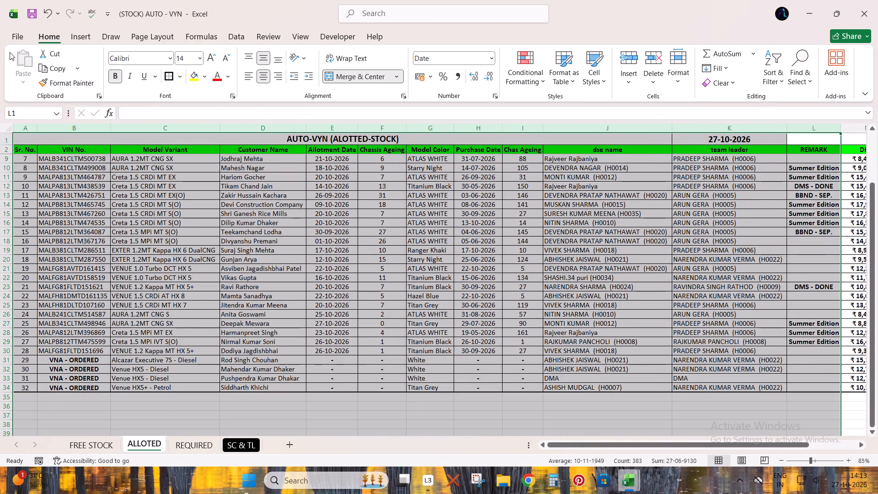
pyautogui.click(36, 17)
pyautogui.click(176, 298)
pyautogui.click(204, 446)
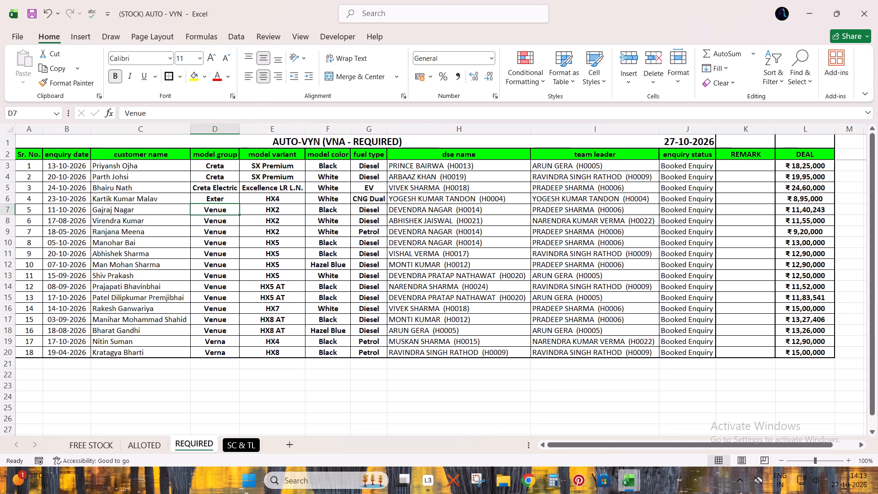
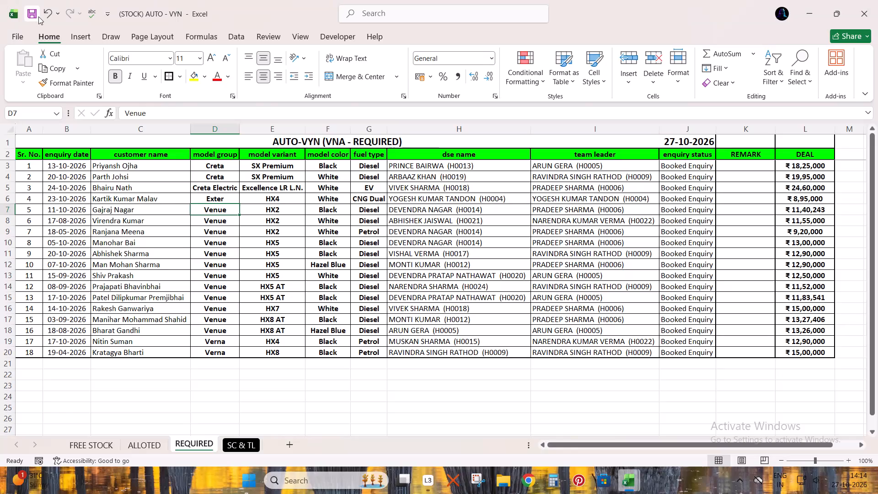
# Save the stock workbook and switch to the desktop.
pyautogui.click(35, 16)
pyautogui.click(877, 493)
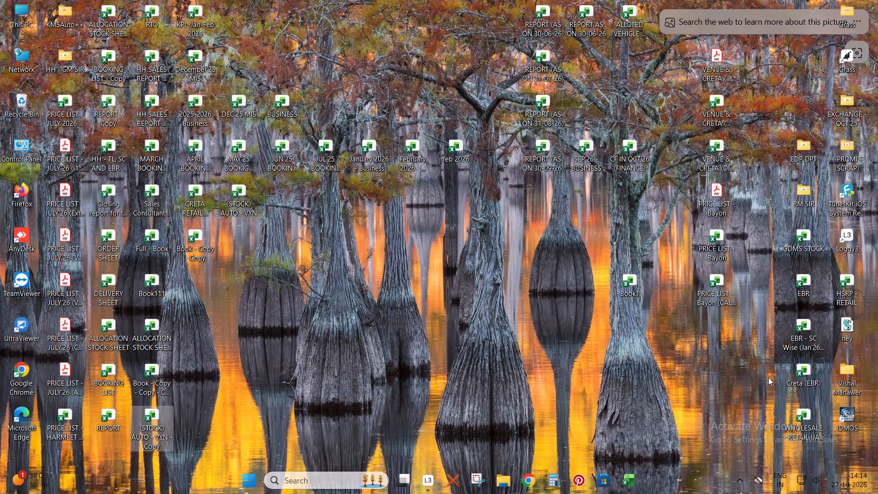
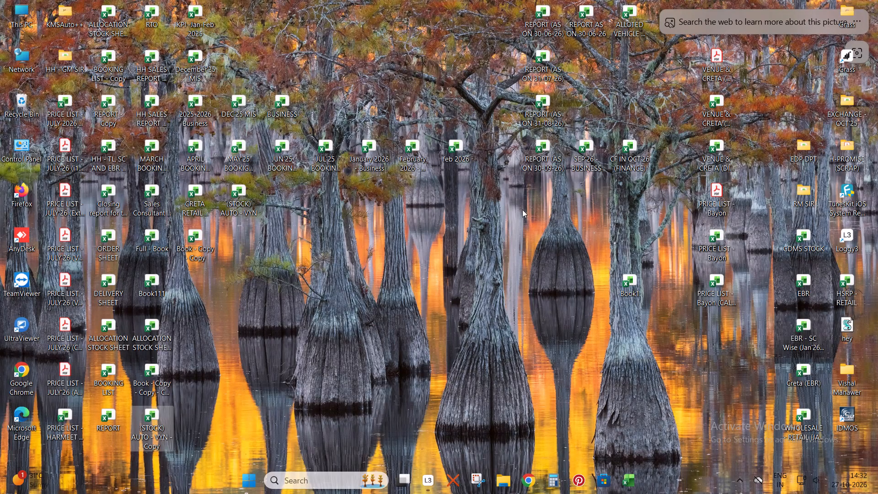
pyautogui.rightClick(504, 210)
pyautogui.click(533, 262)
# Switch to the Excel workbook Book - Copy - Copy - Copy and examine the October stock list on Sheet1.
pyautogui.click(631, 480)
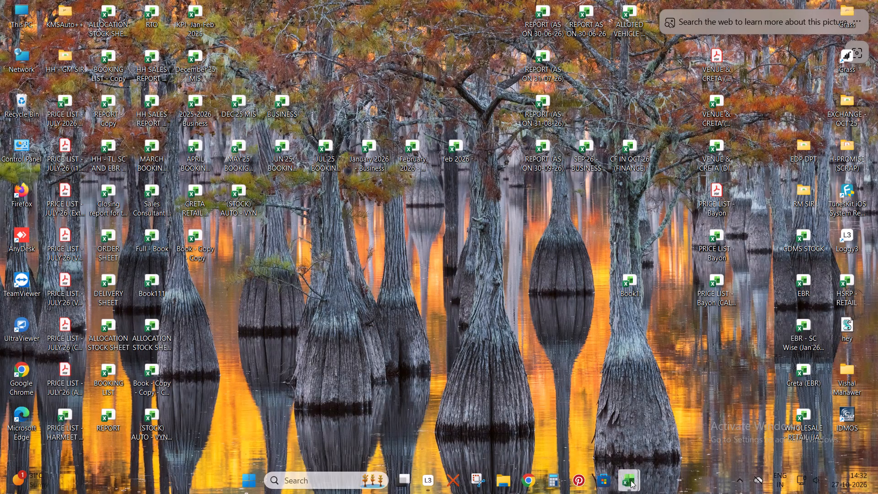
pyautogui.click(282, 413)
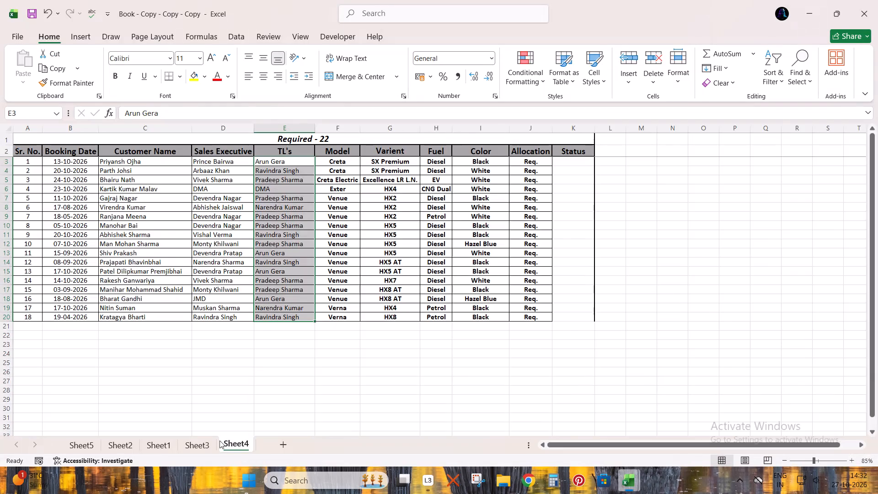
pyautogui.click(208, 445)
pyautogui.click(154, 450)
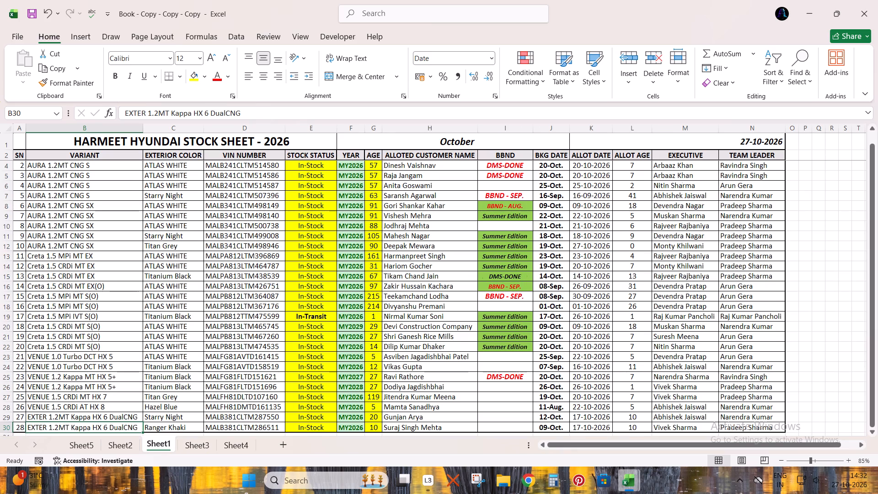
pyautogui.scroll(1, 354, 319)
pyautogui.scroll(-1, 354, 319)
pyautogui.scroll(1, 354, 319)
pyautogui.scroll(8, 243, 278)
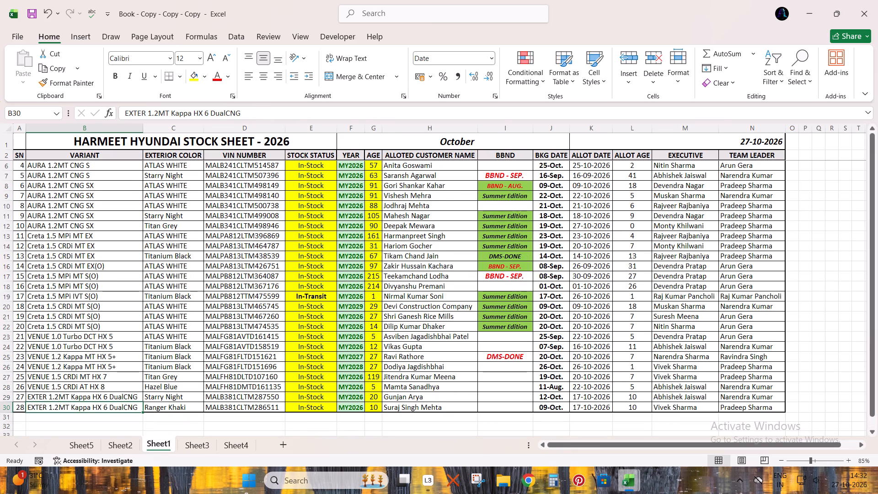
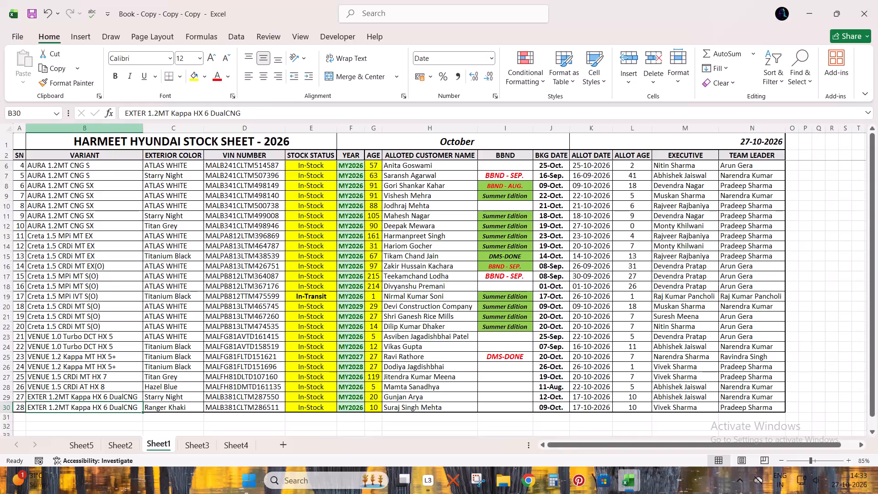
# Filter the VARIANT column of the October stock list for "cng" and select the filtered variants to count them.
pyautogui.scroll(3, 107, 228)
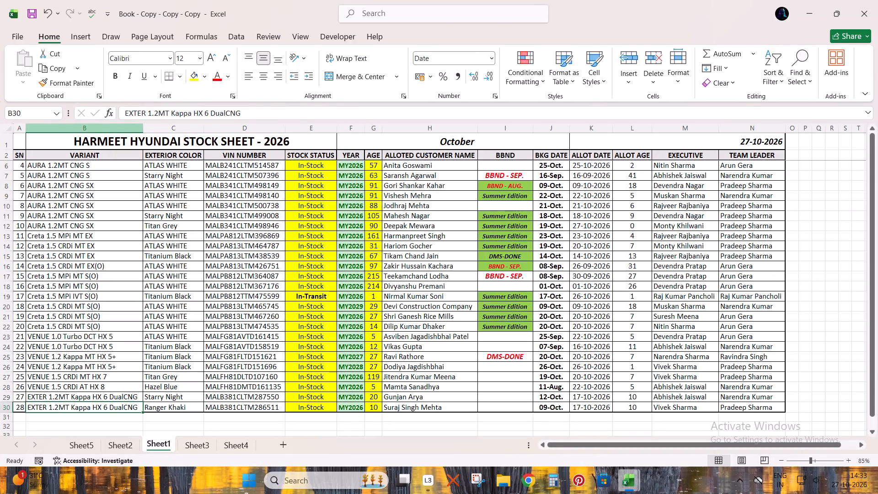
pyautogui.click(100, 156)
pyautogui.hotkey('shift', 'space')
pyautogui.hotkey('ctrl', 'shift', 'l')
pyautogui.hotkey('ctrl', 'shift', ';')
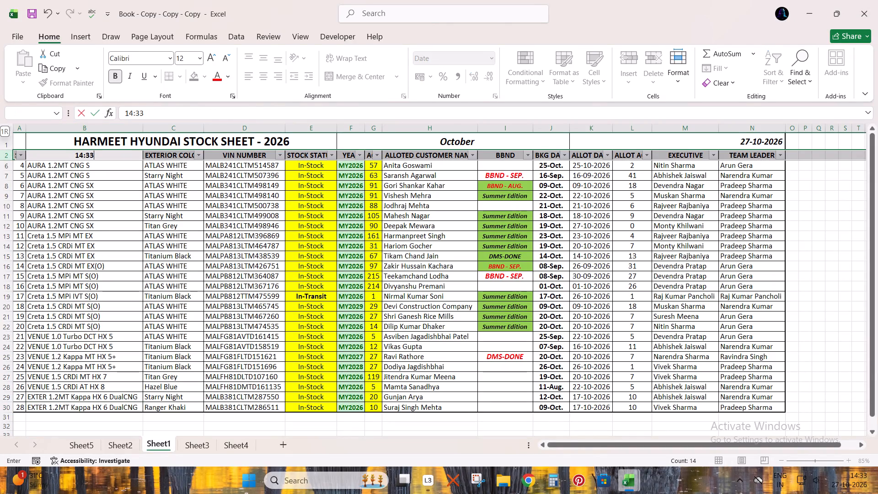
pyautogui.press('Escape')
pyautogui.hotkey('alt', 'Down')
pyautogui.hotkey('alt', 'Down')
pyautogui.hotkey('alt', 'Down')
pyautogui.hotkey('alt', 'Down')
pyautogui.hotkey('alt', 'Down')
pyautogui.hotkey('alt', 'Down')
pyautogui.hotkey('alt', 'Down')
pyautogui.hotkey('alt', 'Down')
pyautogui.hotkey('alt', 'Down')
pyautogui.hotkey('alt', 'Down')
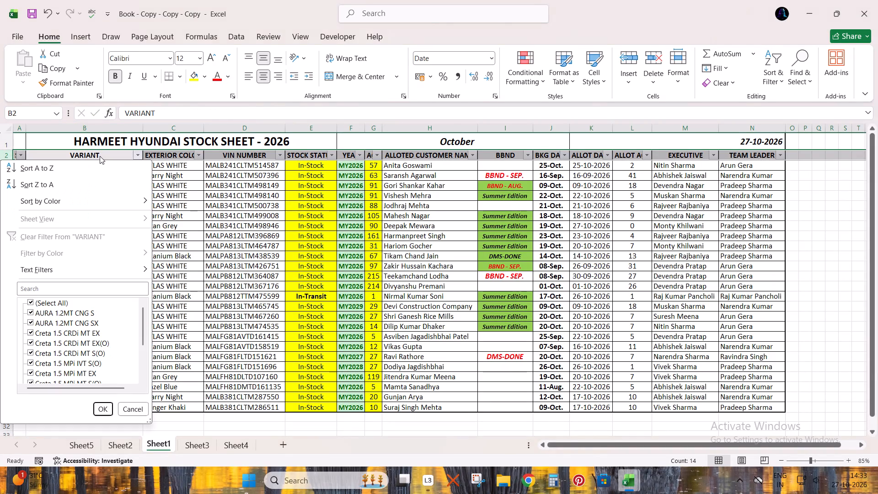
pyautogui.write('cng')
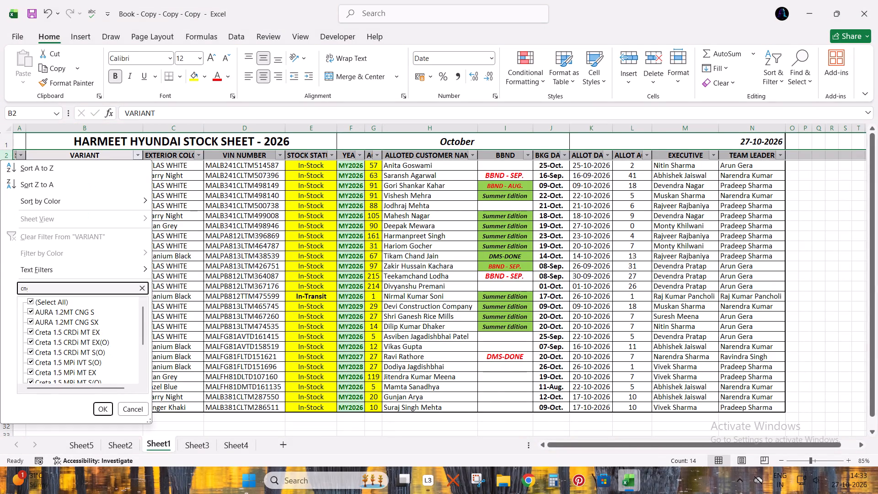
pyautogui.press('Return')
pyautogui.press('Down')
pyautogui.hotkey('ctrl', 'shift', 'Down')
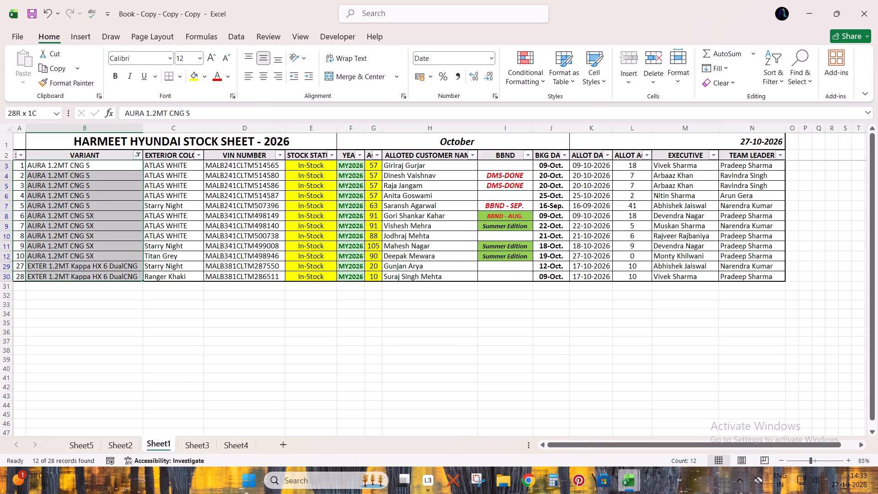
# Filter the VARIANT column for "crdi", select the filtered variants to count them, and remove the filter.
pyautogui.press('Up')
pyautogui.hotkey('alt', 'Down')
pyautogui.press('Down')
pyautogui.press('Down')
pyautogui.press('Down')
pyautogui.press('Down')
pyautogui.press('Down')
pyautogui.press('Down')
pyautogui.press('Down')
pyautogui.press('Down')
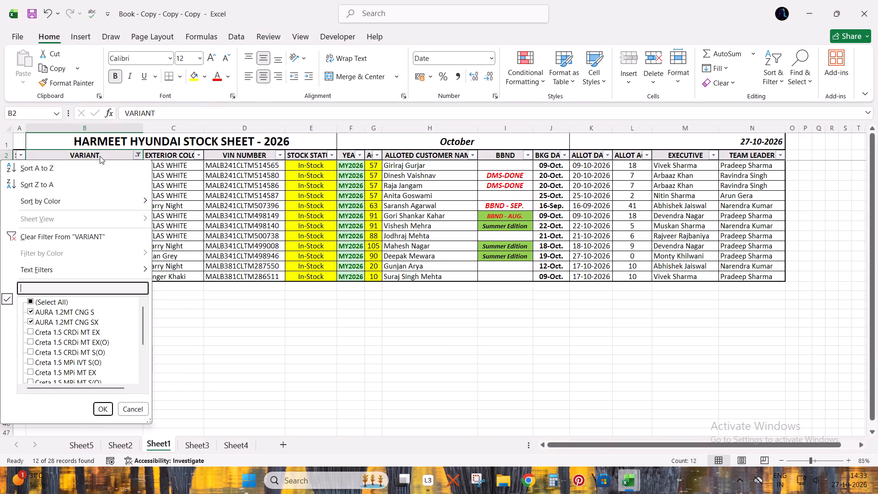
pyautogui.write('crdi')
pyautogui.press('Return')
pyautogui.press('Down')
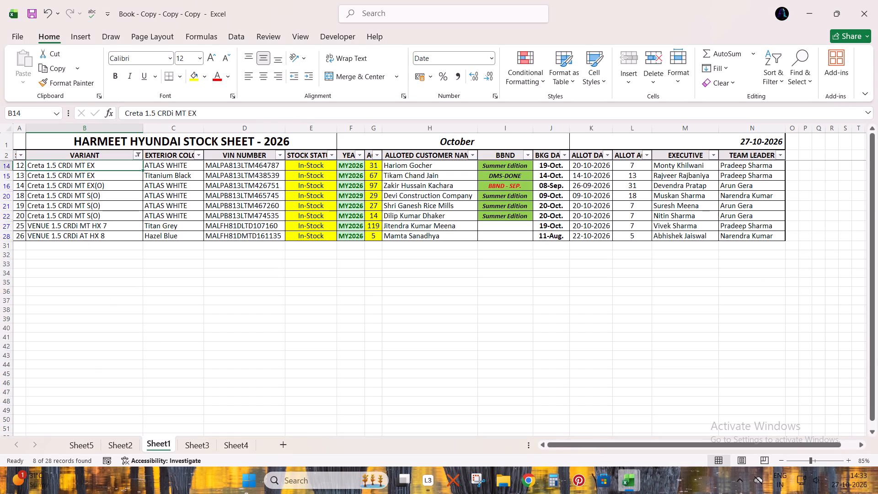
pyautogui.hotkey('ctrl', 'shift', 'Down')
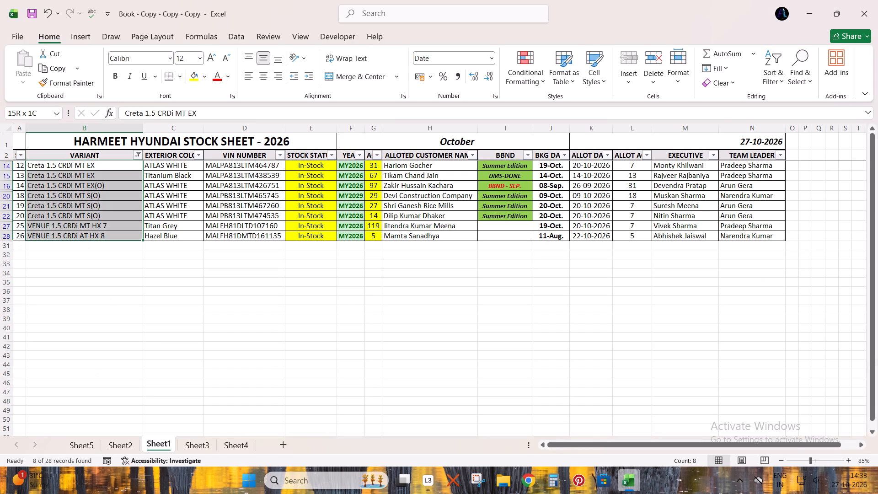
pyautogui.press('Up')
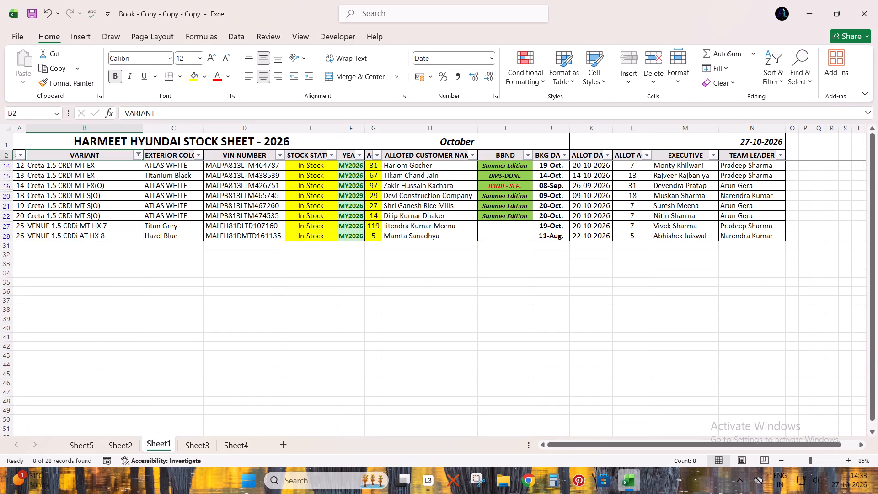
pyautogui.hotkey('shift', 'space')
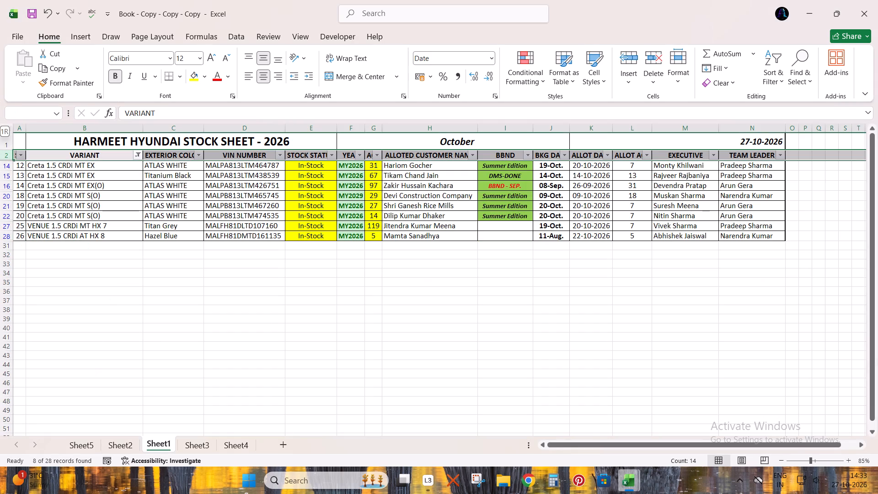
pyautogui.hotkey('ctrl', 'shift', 'l')
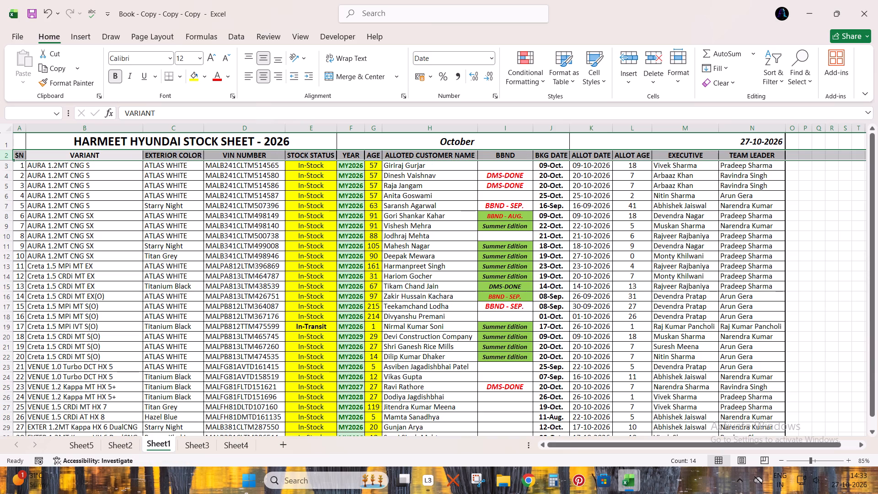
# Select the Creta 1.5 MPi, VENUE 1.0 Turbo and VENUE 1.2 Kappa variant cells together to count them.
pyautogui.scroll(4, 75, 154)
pyautogui.click(86, 267)
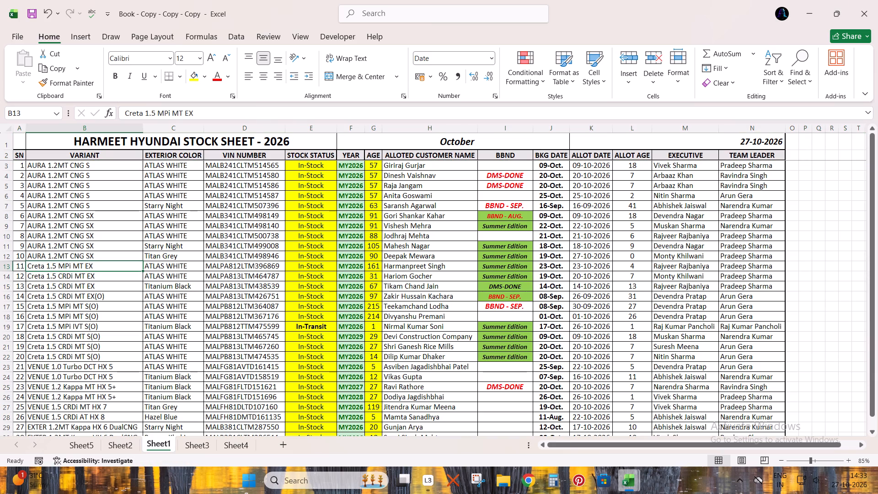
pyautogui.keyDown('ctrl'); pyautogui.moveTo(77, 307); pyautogui.dragTo(78, 326); pyautogui.keyUp('ctrl')
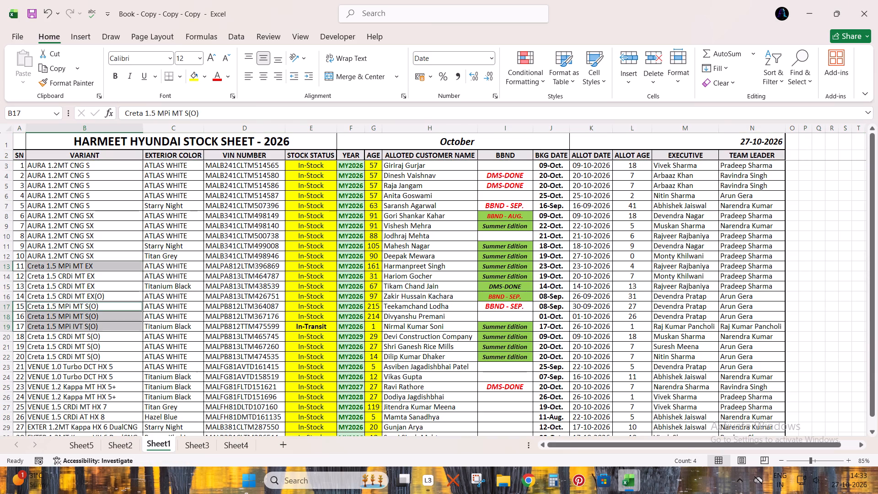
pyautogui.keyDown('ctrl'); pyautogui.moveTo(79, 365); pyautogui.dragTo(81, 374); pyautogui.keyUp('ctrl')
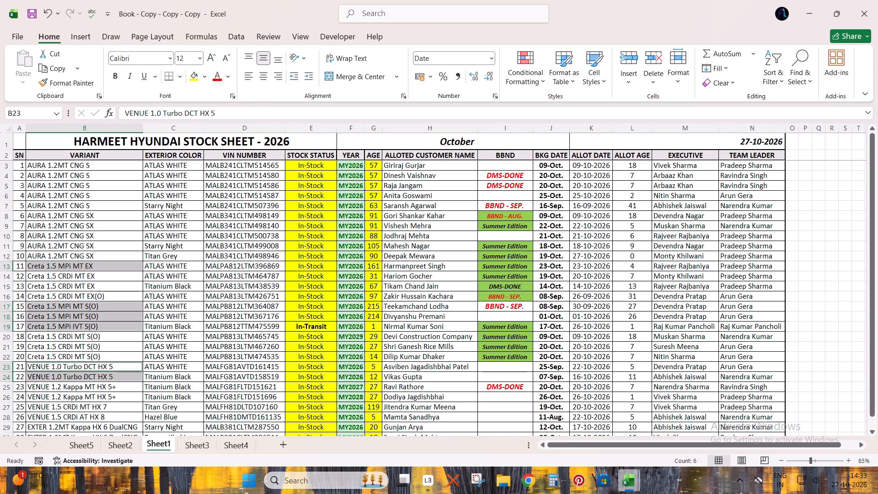
pyautogui.keyDown('ctrl'); pyautogui.moveTo(80, 387); pyautogui.dragTo(83, 396); pyautogui.keyUp('ctrl')
pyautogui.scroll(-1, 126, 383)
pyautogui.keyDown('ctrl'); pyautogui.moveTo(97, 397); pyautogui.dragTo(99, 401); pyautogui.keyUp('ctrl')
pyautogui.keyDown('ctrl'); pyautogui.click(100, 397); pyautogui.keyUp('ctrl')
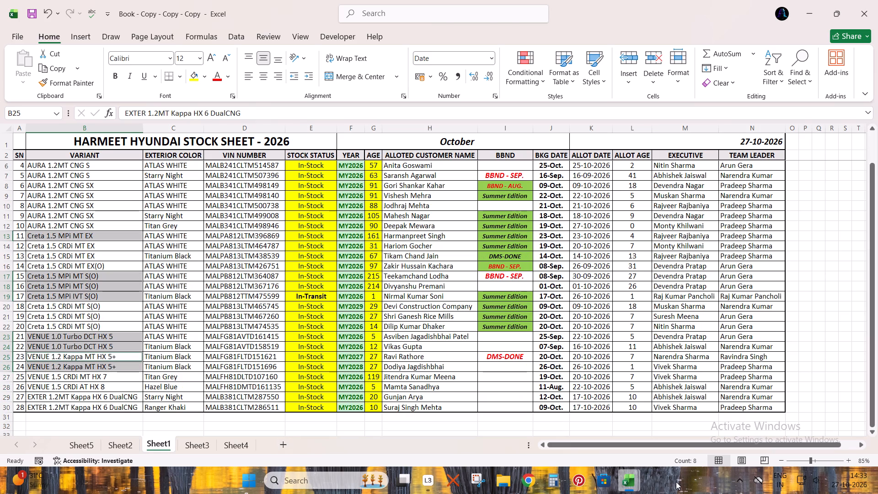
# Add 12+8+8 in Calculator and close it.
pyautogui.click(558, 480)
pyautogui.write('12+')
pyautogui.write('8+8')
pyautogui.press('Return')
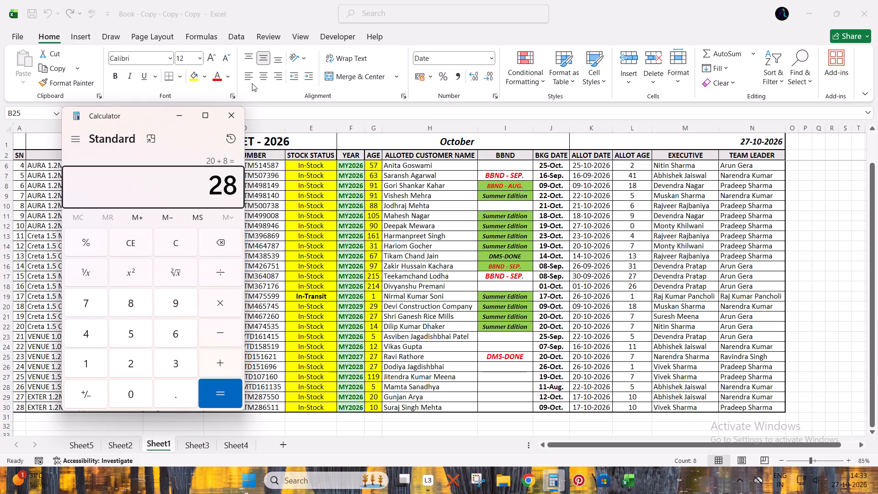
pyautogui.click(230, 118)
# Filter the BBND column to BBND - AUG., BBND - SEP. and DMS-DONE, select the filtered entries to count them, and remove the filter.
pyautogui.scroll(3, 443, 276)
pyautogui.click(404, 252)
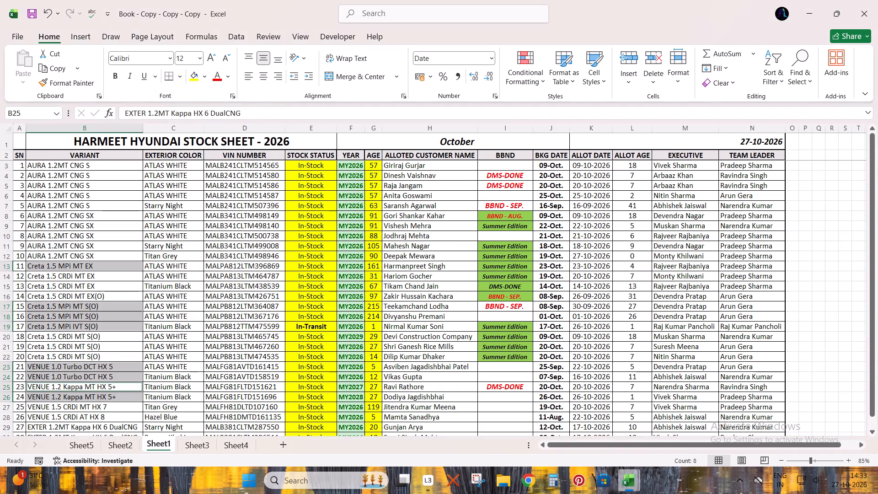
pyautogui.click(513, 156)
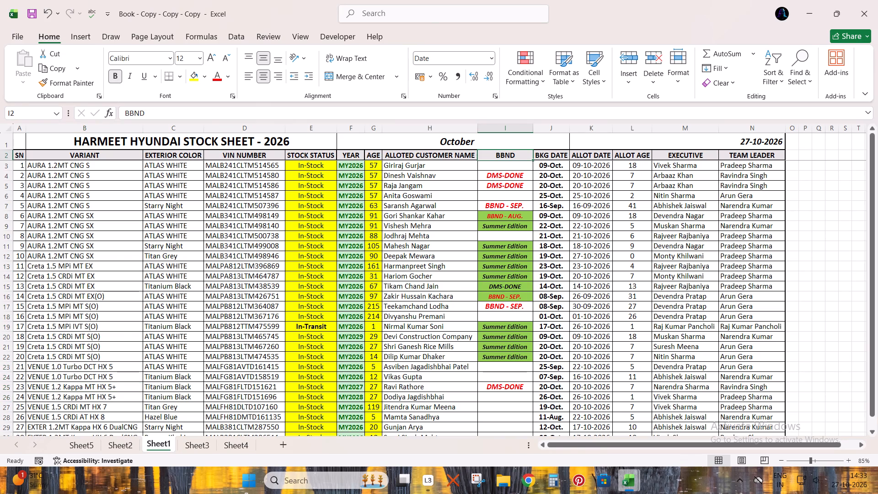
pyautogui.hotkey('ctrl', 'shift', 'l')
pyautogui.hotkey('alt', 'Down')
pyautogui.press('Down')
pyautogui.press('Down')
pyautogui.press('Down')
pyautogui.press('Down')
pyautogui.press('Down')
pyautogui.press('Down')
pyautogui.press('Down')
pyautogui.press('Down')
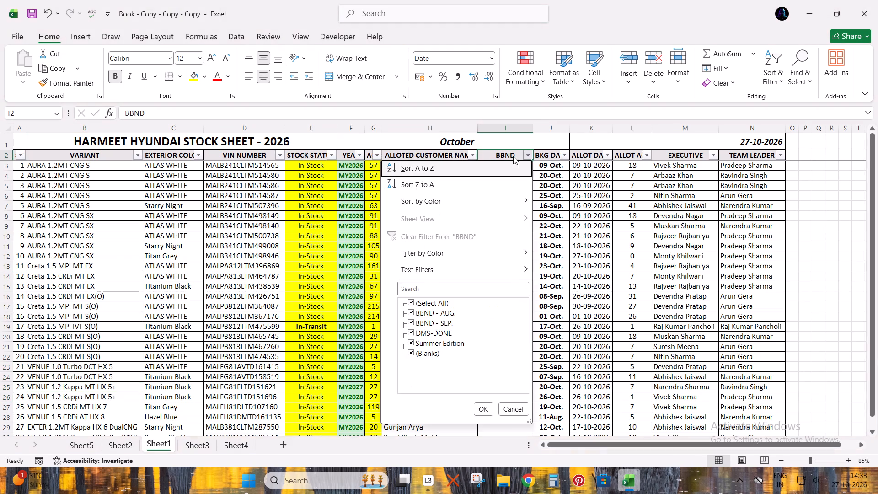
pyautogui.press('Down')
pyautogui.press('space')
pyautogui.press('Down')
pyautogui.press('space')
pyautogui.press('Down')
pyautogui.press('space')
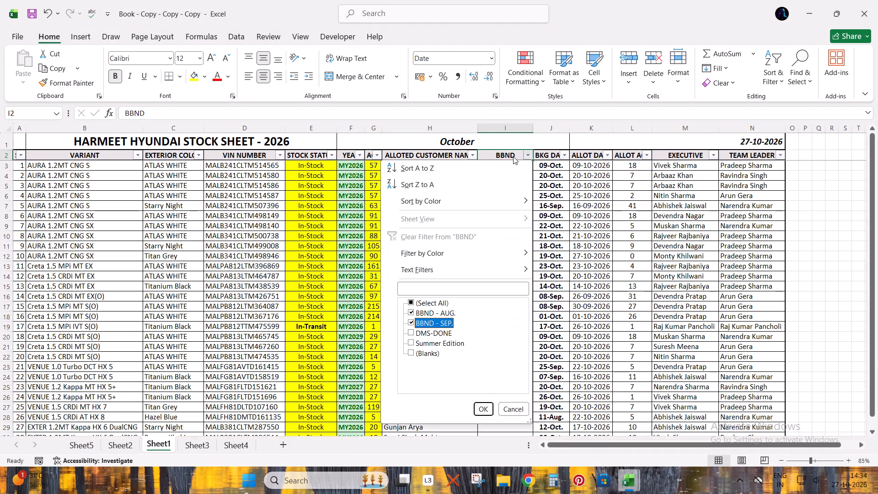
pyautogui.press('Down')
pyautogui.press('space')
pyautogui.press('Return')
pyautogui.press('Down')
pyautogui.hotkey('ctrl', 'shift', 'Down')
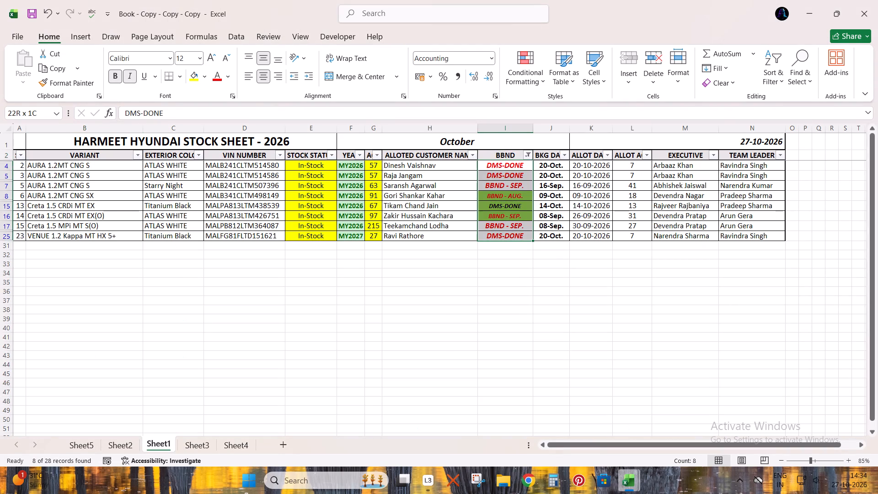
pyautogui.press('Up')
pyautogui.hotkey('ctrl', 'shift', 'l')
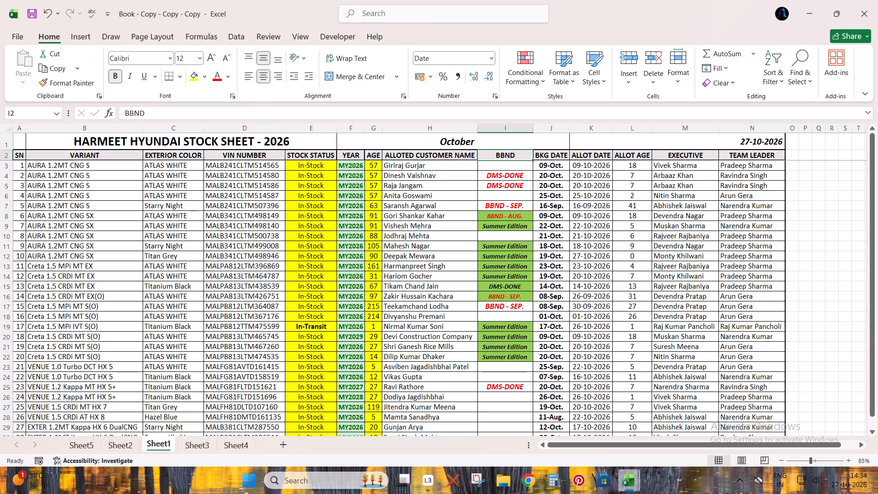
# Select all the AURA variant cells in the unfiltered stock list to count them.
pyautogui.scroll(3, 117, 234)
pyautogui.moveTo(86, 167); pyautogui.dragTo(88, 253)
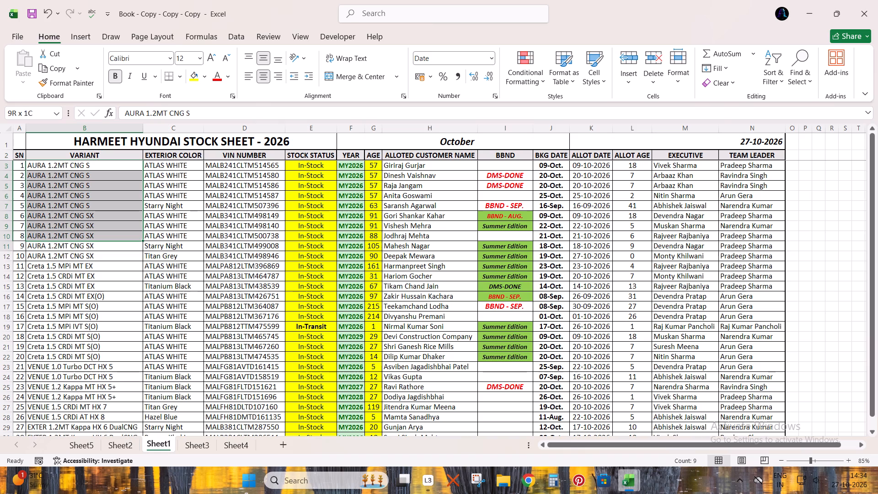
pyautogui.moveTo(88, 253); pyautogui.dragTo(86, 258)
pyautogui.scroll(-1, 139, 370)
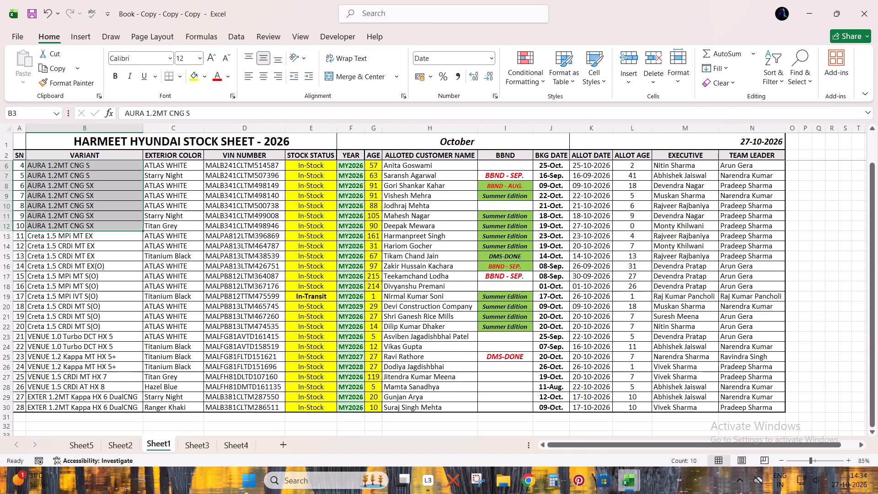
pyautogui.scroll(2, 176, 362)
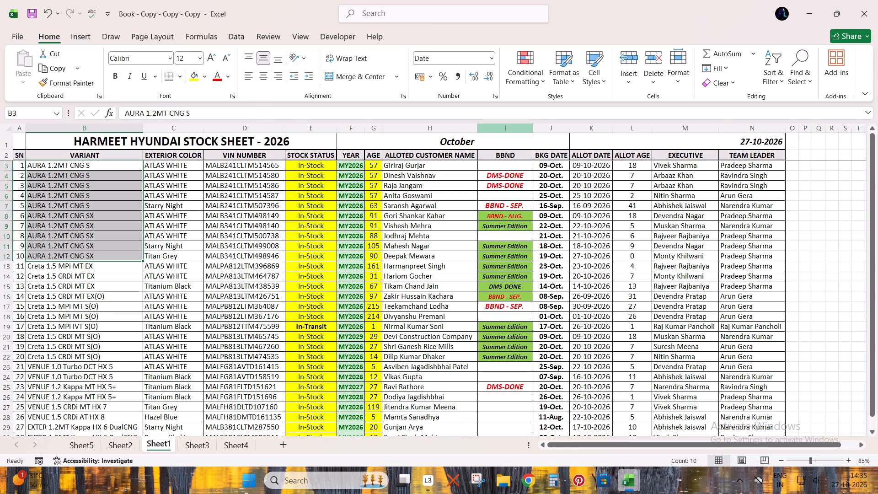
# Filter the BBND column to BBND - AUG., BBND - SEP. and DMS-DONE, and select the filtered AURA variants to count them.
pyautogui.click(499, 152)
pyautogui.hotkey('ctrl', 'shift', 'l')
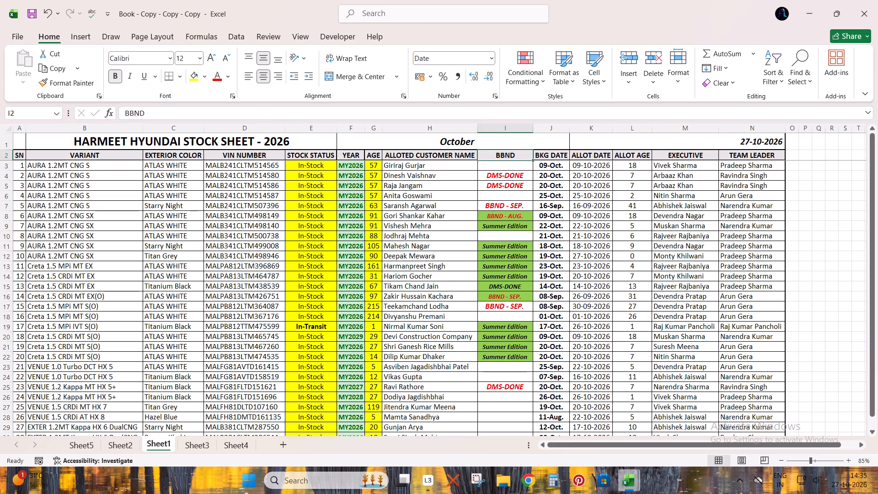
pyautogui.click(528, 158)
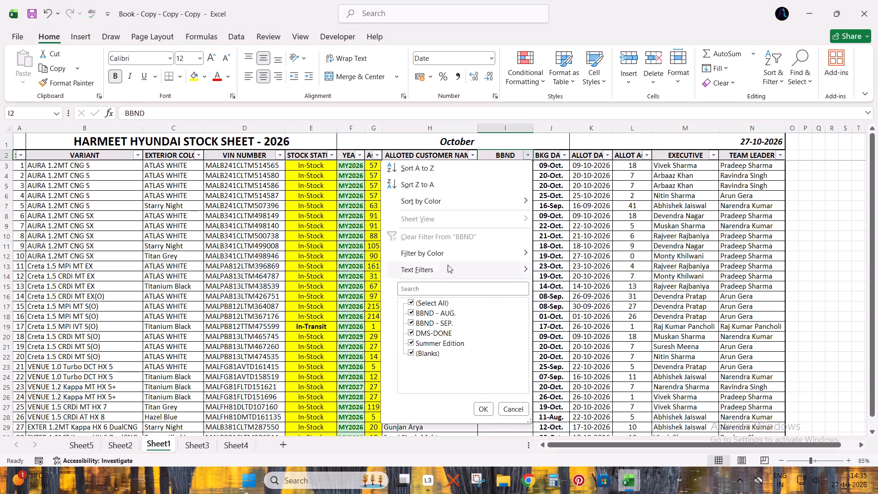
pyautogui.click(428, 304)
pyautogui.click(436, 313)
pyautogui.click(437, 322)
pyautogui.click(437, 333)
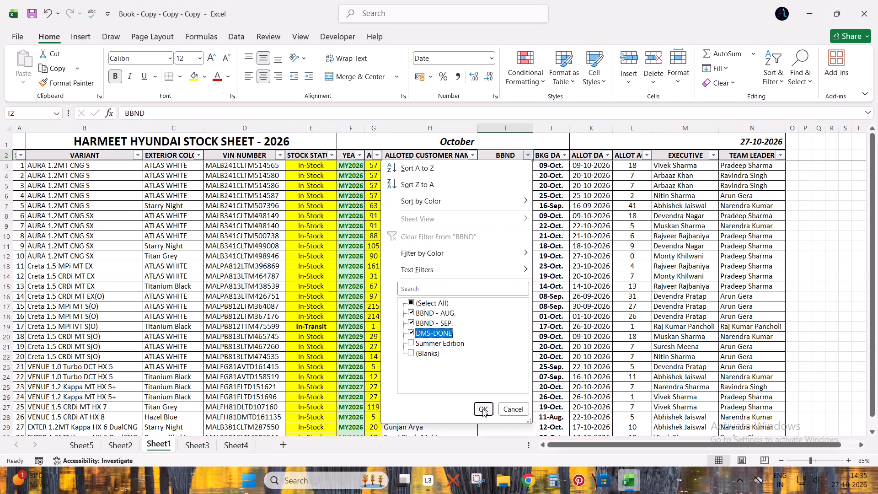
pyautogui.click(482, 409)
pyautogui.scroll(6, 152, 329)
pyautogui.moveTo(84, 166); pyautogui.dragTo(86, 173)
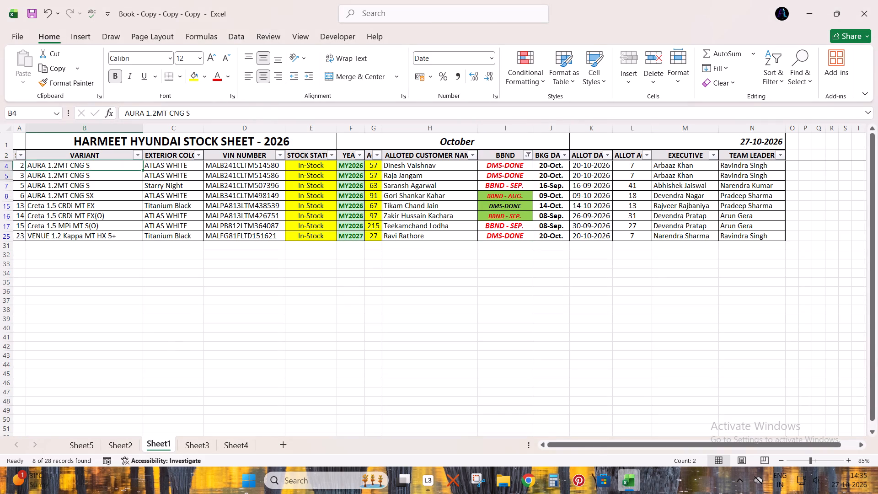
pyautogui.moveTo(86, 173); pyautogui.dragTo(95, 191)
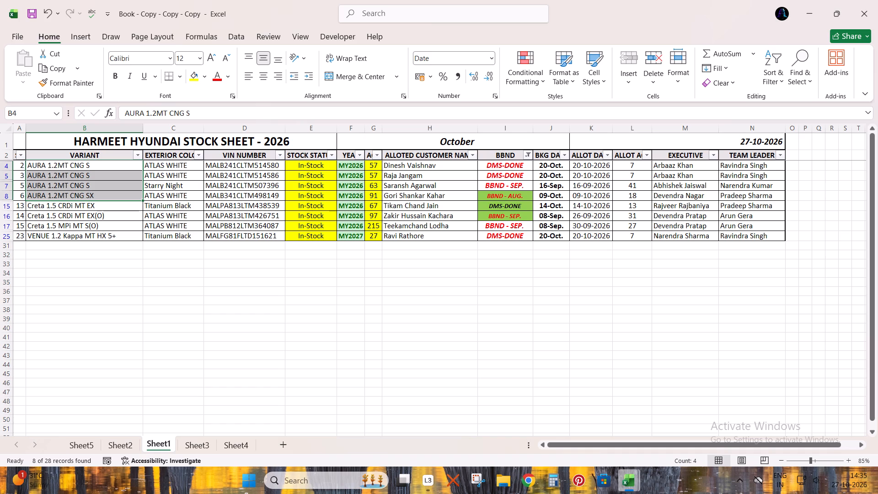
# Add 8+6+6 in Calculator, close it and return to the stock list.
pyautogui.click(552, 472)
pyautogui.write('8+6+6')
pyautogui.press('Return')
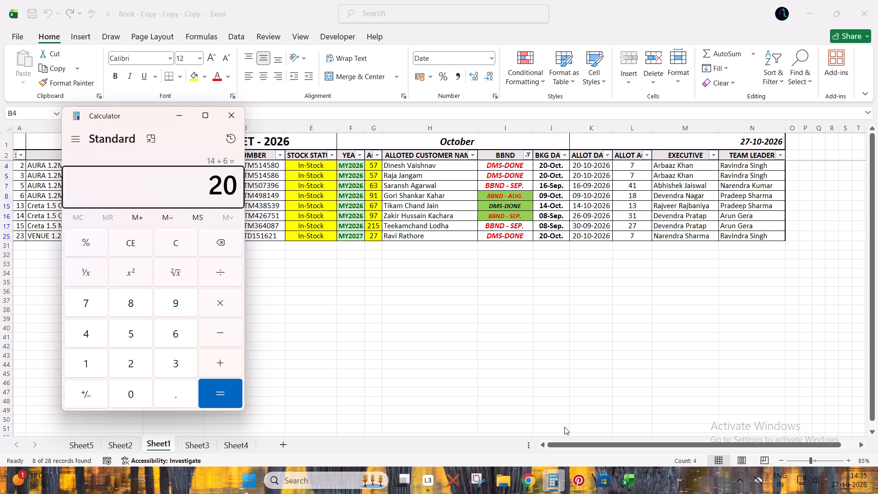
pyautogui.click(233, 117)
pyautogui.click(282, 276)
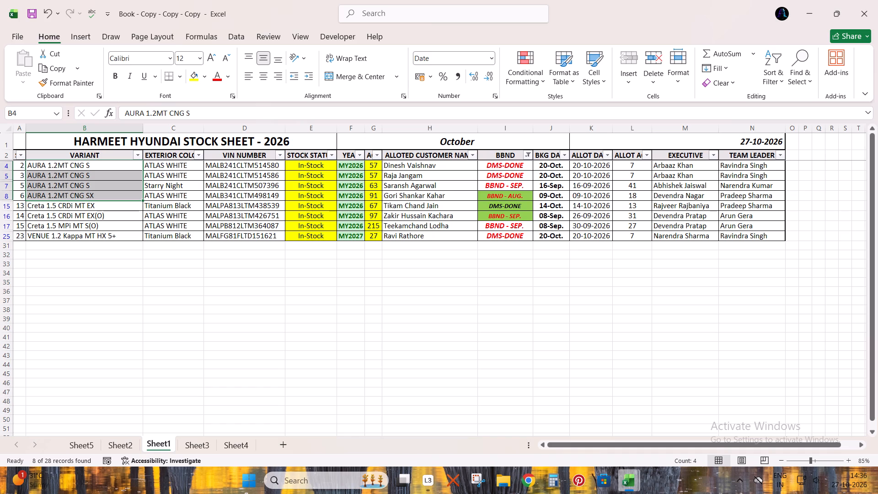
# Remove the filter from the October stock list.
pyautogui.press('Up')
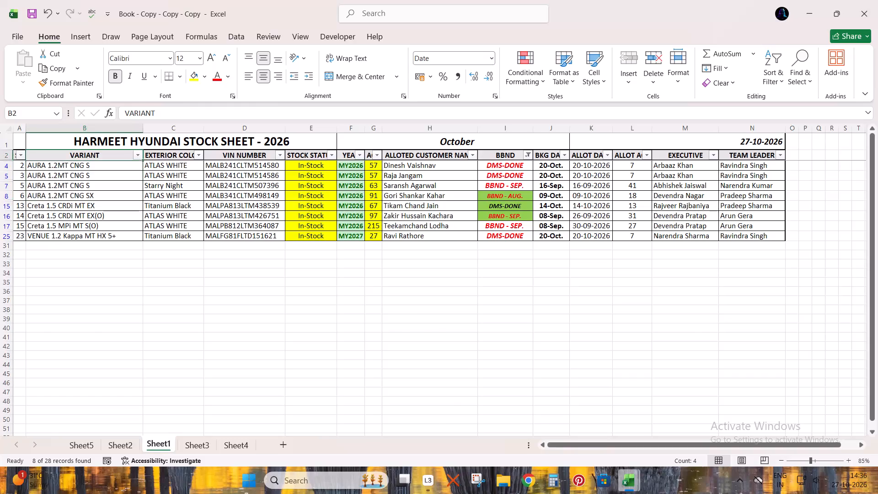
pyautogui.hotkey('ctrl', 'shift', 'l')
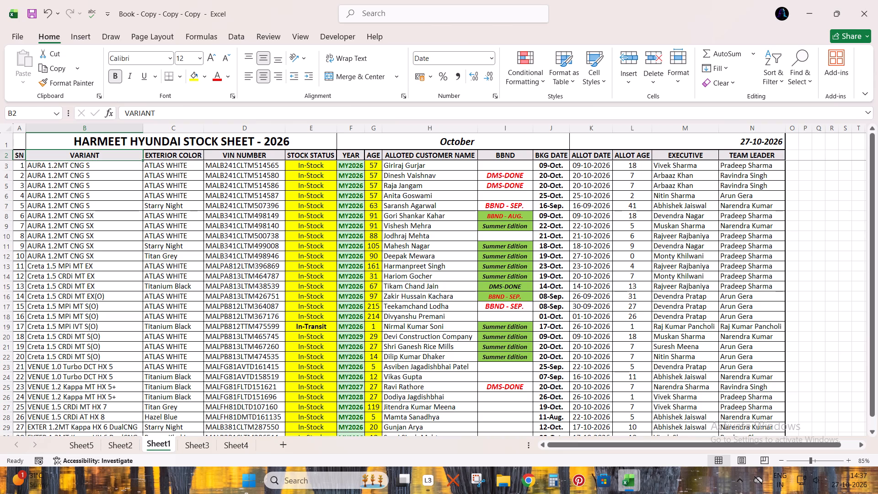
# Switch to the (STOCK) AUTO - VYN workbook, check its ALLOTED, REQUIRED and SC & TL sheets, save it and open FREE STOCK.
pyautogui.click(632, 474)
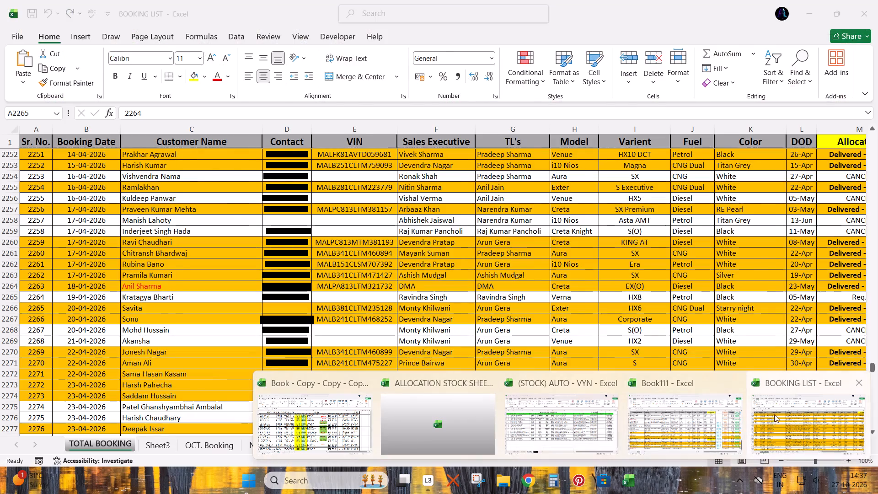
pyautogui.click(532, 413)
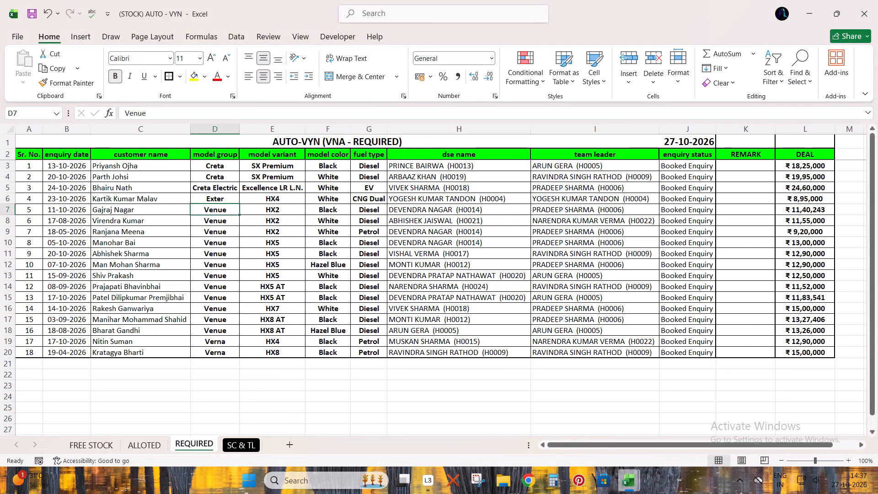
pyautogui.click(147, 446)
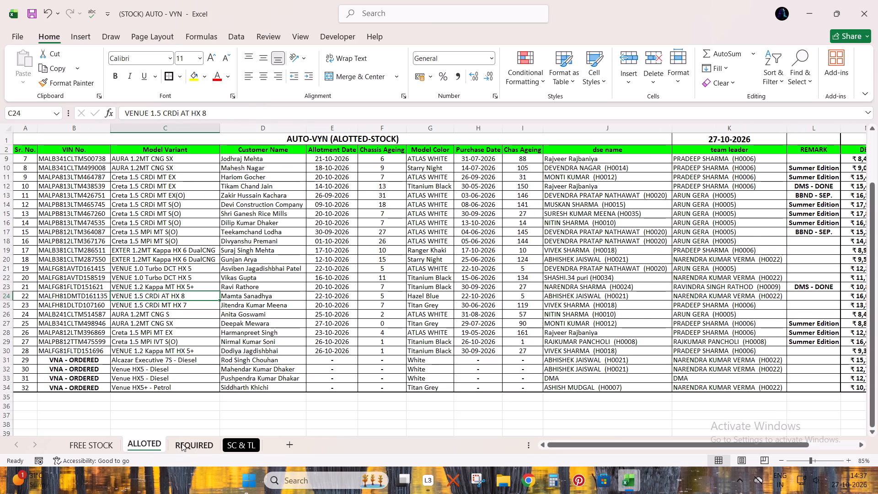
pyautogui.click(182, 443)
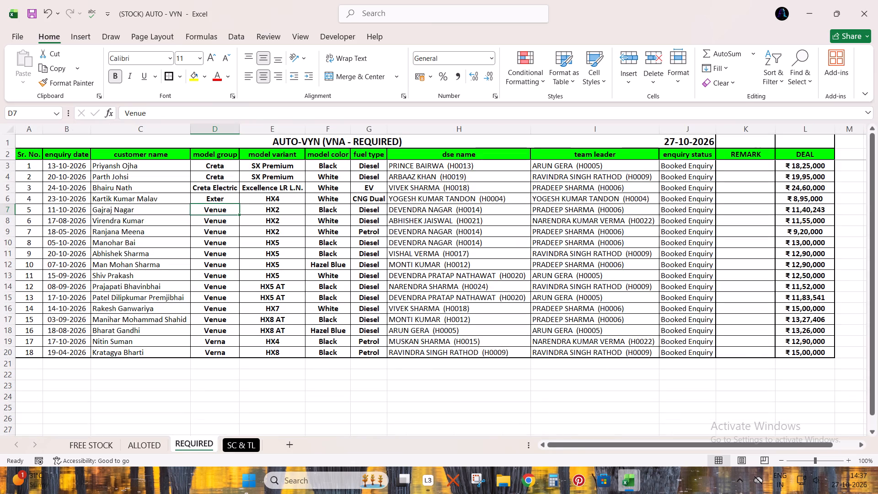
pyautogui.click(229, 446)
pyautogui.hotkey('ctrl', 's')
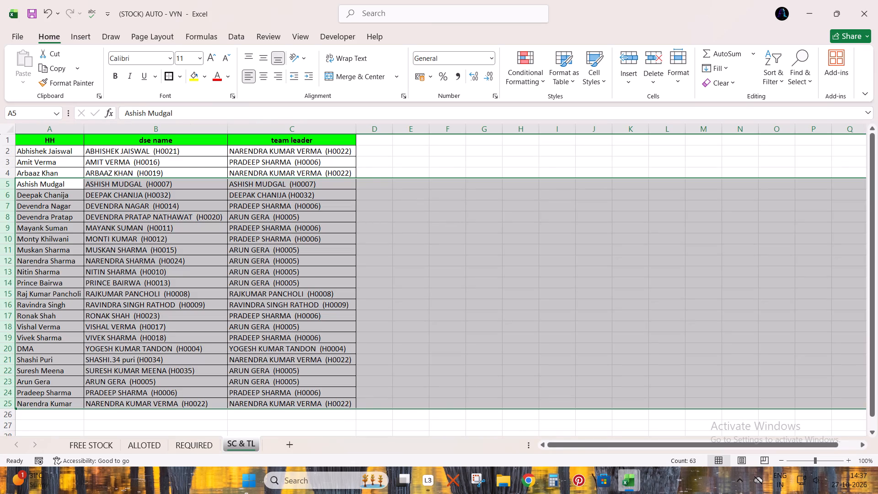
pyautogui.click(106, 445)
# Open Sheet3 of the stock workbook copy, select the VIN numbers and look through the October Free Stock list.
pyautogui.hotkey('alt', 'Tab')
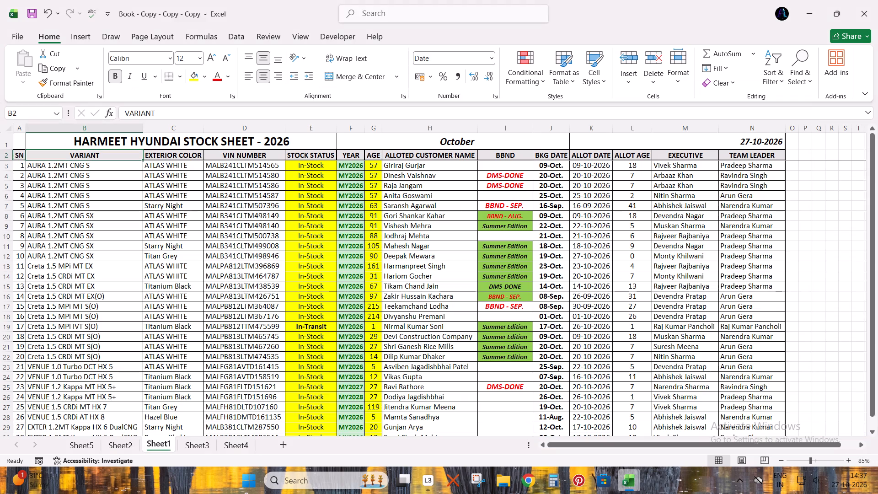
pyautogui.click(186, 445)
pyautogui.click(359, 182)
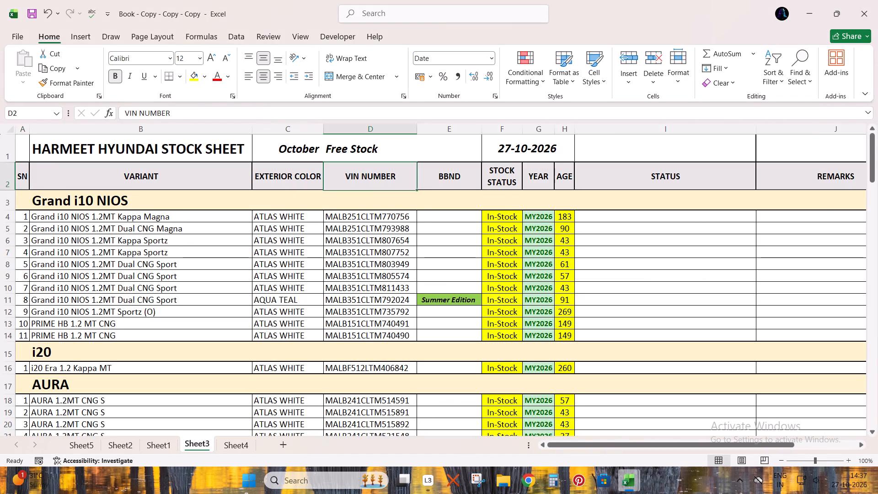
pyautogui.press('Down')
pyautogui.press('Down')
pyautogui.hotkey('ctrl', 'shift', 'Down')
pyautogui.hotkey('ctrl', 'shift', 'Down')
pyautogui.hotkey('ctrl', 'shift', 'Down')
pyautogui.hotkey('ctrl', 'shift', 'Down')
pyautogui.hotkey('ctrl', 'shift', 'Down')
pyautogui.hotkey('ctrl', 'shift', 'Down')
pyautogui.hotkey('ctrl', 'shift', 'Down')
pyautogui.hotkey('ctrl', 'shift', 'Down')
pyautogui.hotkey('ctrl', 'shift', 'Down')
pyautogui.hotkey('ctrl', 'shift', 'Down')
pyautogui.hotkey('ctrl', 'shift', 'Down')
pyautogui.hotkey('ctrl', 'shift', 'Down')
pyautogui.hotkey('ctrl', 'shift', 'Down')
pyautogui.hotkey('ctrl', 'shift', 'Down')
pyautogui.hotkey('ctrl', 'shift', 'Down')
pyautogui.hotkey('ctrl', 'shift', 'Down')
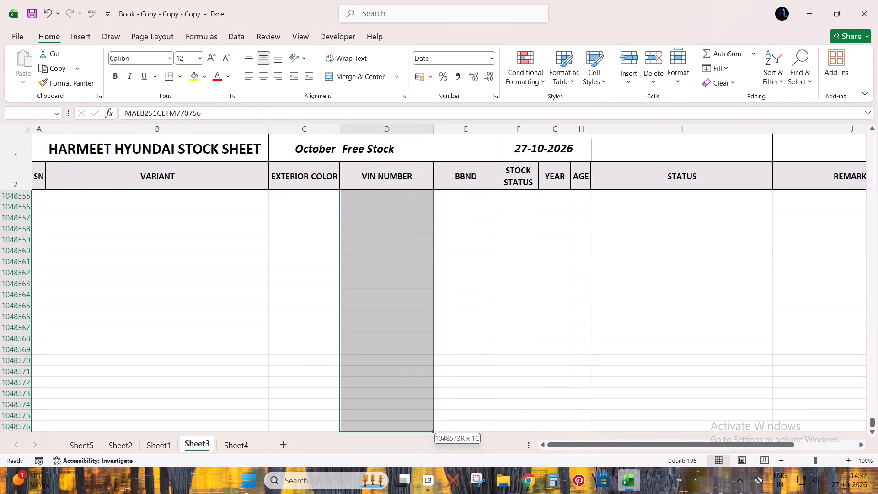
pyautogui.hotkey('ctrl', 'shift', 'Up')
pyautogui.press('Down')
pyautogui.scroll(-6, 357, 253)
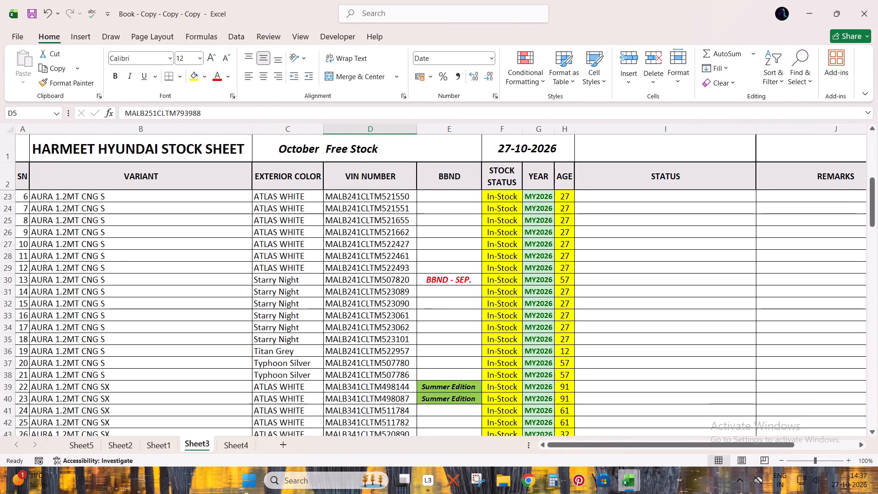
pyautogui.scroll(-16, 375, 283)
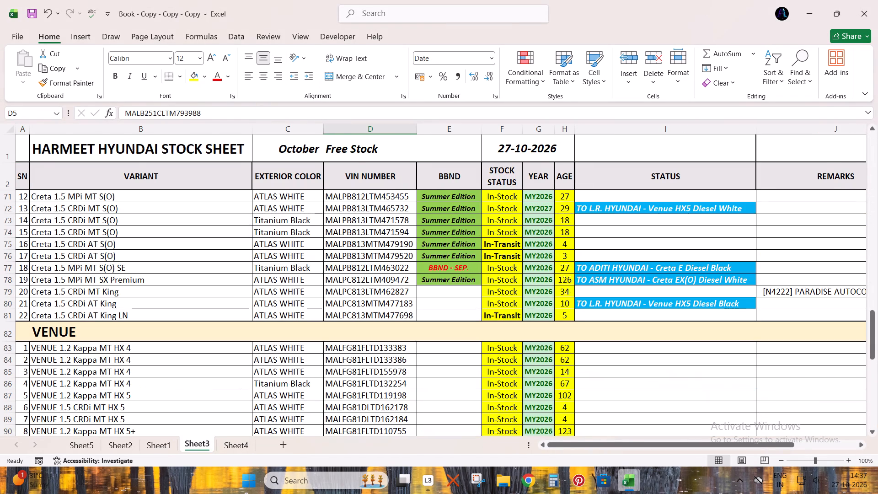
pyautogui.scroll(-8, 423, 283)
pyautogui.scroll(1, 423, 283)
pyautogui.scroll(-5, 423, 283)
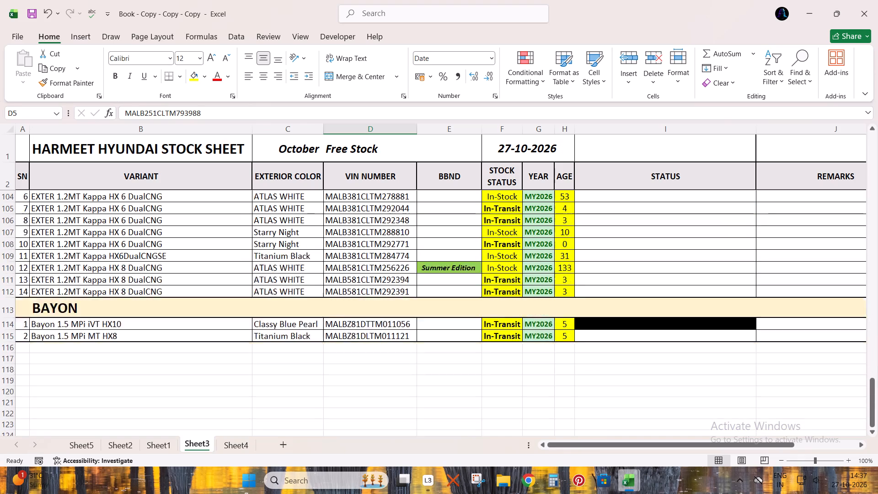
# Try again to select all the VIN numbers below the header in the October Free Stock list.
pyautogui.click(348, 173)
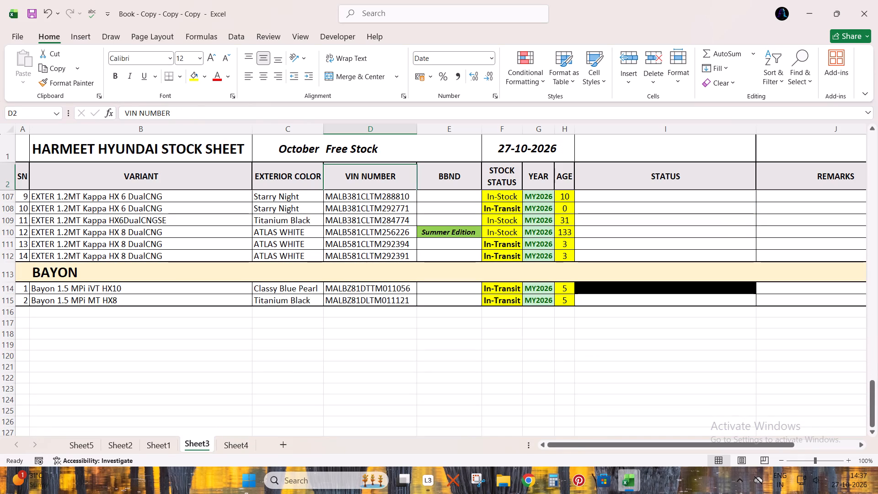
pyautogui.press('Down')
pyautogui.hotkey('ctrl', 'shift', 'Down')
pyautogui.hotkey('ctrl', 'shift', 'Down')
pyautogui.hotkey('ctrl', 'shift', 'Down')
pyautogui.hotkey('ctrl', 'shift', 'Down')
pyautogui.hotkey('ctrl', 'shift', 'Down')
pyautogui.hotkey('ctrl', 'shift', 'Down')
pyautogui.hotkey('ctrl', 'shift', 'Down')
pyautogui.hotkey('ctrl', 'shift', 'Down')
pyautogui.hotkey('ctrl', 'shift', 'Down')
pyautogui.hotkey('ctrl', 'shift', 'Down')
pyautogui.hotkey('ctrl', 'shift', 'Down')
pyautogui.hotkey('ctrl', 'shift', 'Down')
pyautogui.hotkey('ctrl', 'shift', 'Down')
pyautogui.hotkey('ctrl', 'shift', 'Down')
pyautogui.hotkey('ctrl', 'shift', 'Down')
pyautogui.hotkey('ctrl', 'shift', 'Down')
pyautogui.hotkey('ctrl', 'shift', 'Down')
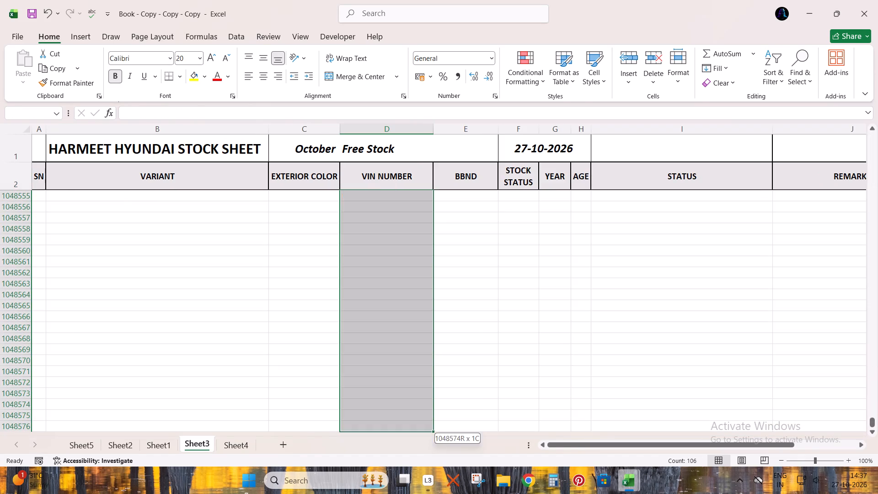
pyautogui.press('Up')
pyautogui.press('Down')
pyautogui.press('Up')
# Filter the October Free Stock list by EXTERIOR COLOR to exclude the (Blanks) rows.
pyautogui.press('Left')
pyautogui.hotkey('ctrl', 'shift', 'l')
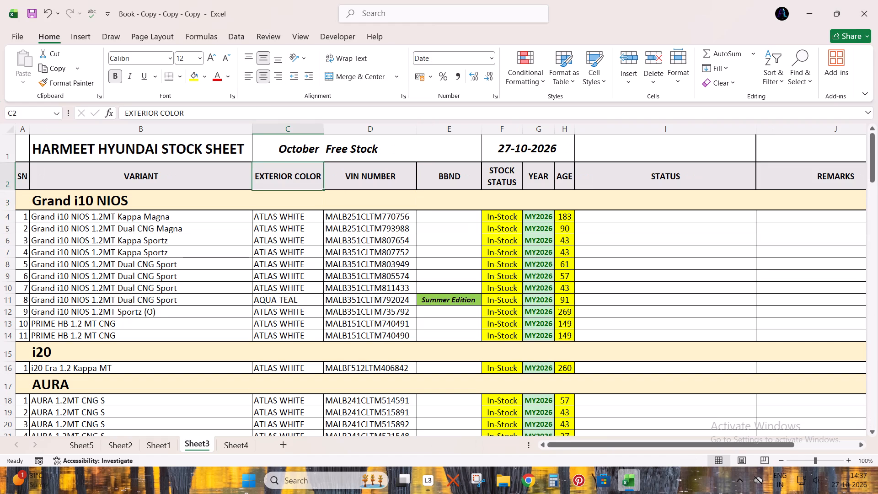
pyautogui.press('Down')
pyautogui.press('Down')
pyautogui.press('Up')
pyautogui.press('Escape')
pyautogui.hotkey('ctrl', 'z')
pyautogui.press('Up')
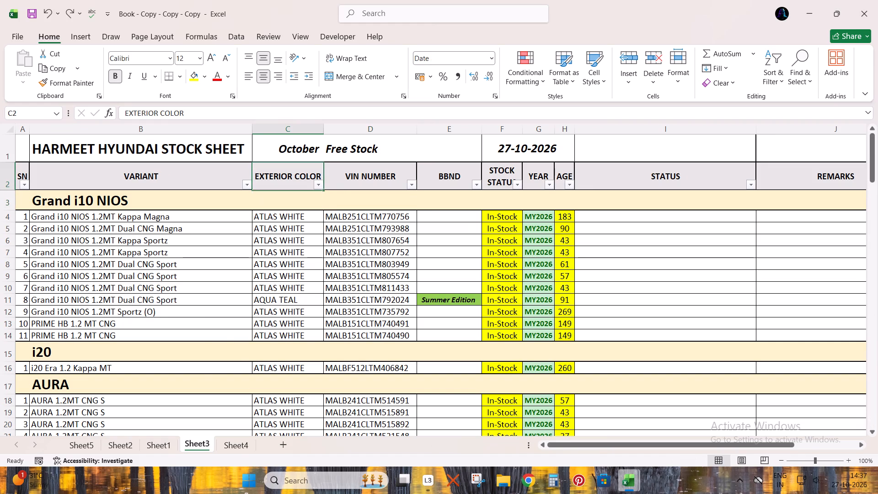
pyautogui.hotkey('alt', 'Down')
pyautogui.press('Down')
pyautogui.press('Down')
pyautogui.press('Down')
pyautogui.press('Down')
pyautogui.press('Down')
pyautogui.press('Down')
pyautogui.press('Down')
pyautogui.press('Down')
pyautogui.press('Down')
pyautogui.press('Down')
pyautogui.press('Down')
pyautogui.press('Down')
pyautogui.press('Down')
pyautogui.press('Down')
pyautogui.press('Down')
pyautogui.press('Down')
pyautogui.press('Down')
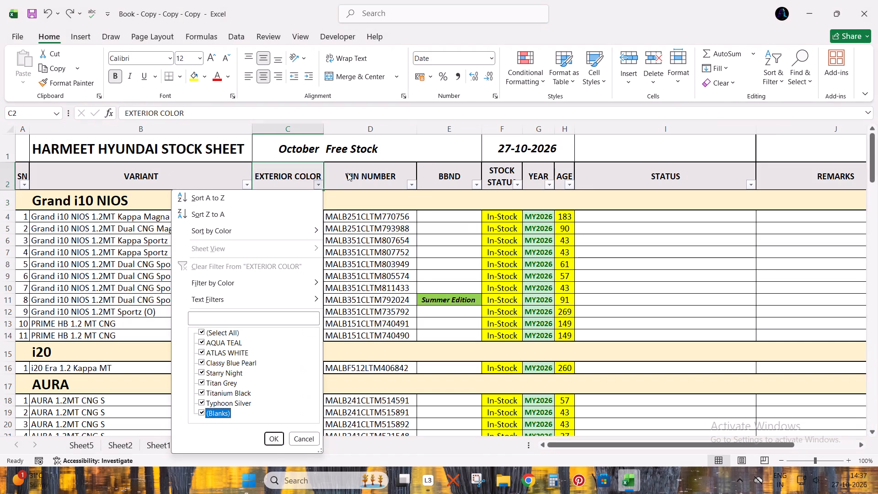
pyautogui.press('space')
pyautogui.press('Return')
# Copy all the filtered VIN numbers and paste them below the VIN list in FREE STOCK, starting at F100.
pyautogui.press('Right')
pyautogui.press('Down')
pyautogui.hotkey('ctrl', 'shift', 'Down')
pyautogui.hotkey('ctrl', 'c')
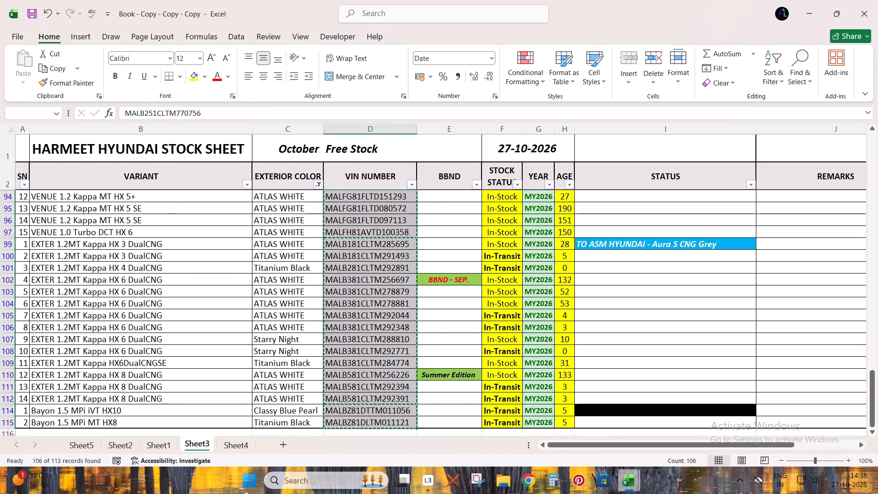
pyautogui.hotkey('alt', 'Tab')
pyautogui.hotkey('ctrl', 'Down')
pyautogui.press('Right')
pyautogui.press('Down')
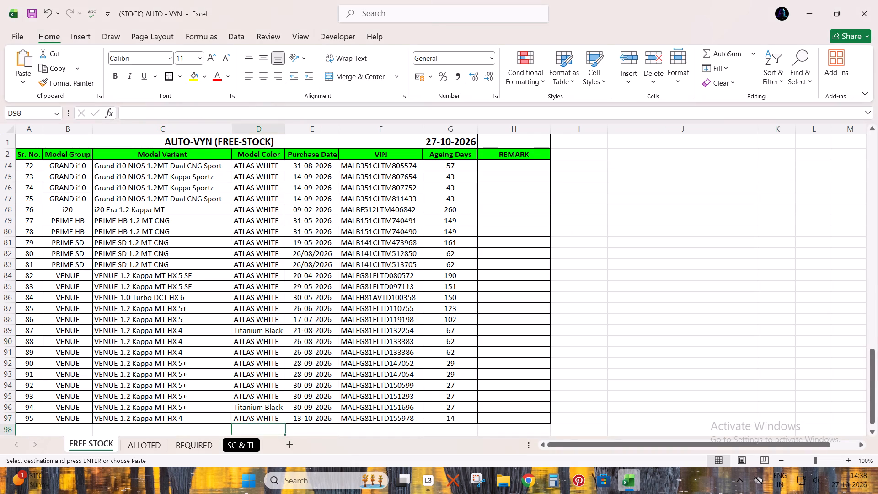
pyautogui.press('Down')
pyautogui.press('Right')
pyautogui.press('Right')
pyautogui.press('Down')
pyautogui.hotkey('ctrl', 'v')
# Highlight duplicate values across the whole VIN column of FREE STOCK with the default conditional formatting.
pyautogui.hotkey('ctrl', 'space')
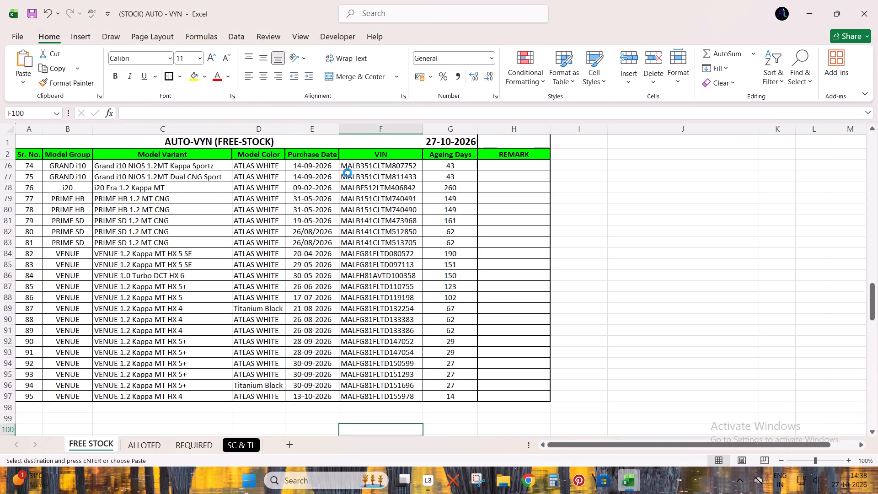
pyautogui.click(383, 126)
pyautogui.click(525, 81)
pyautogui.click(564, 103)
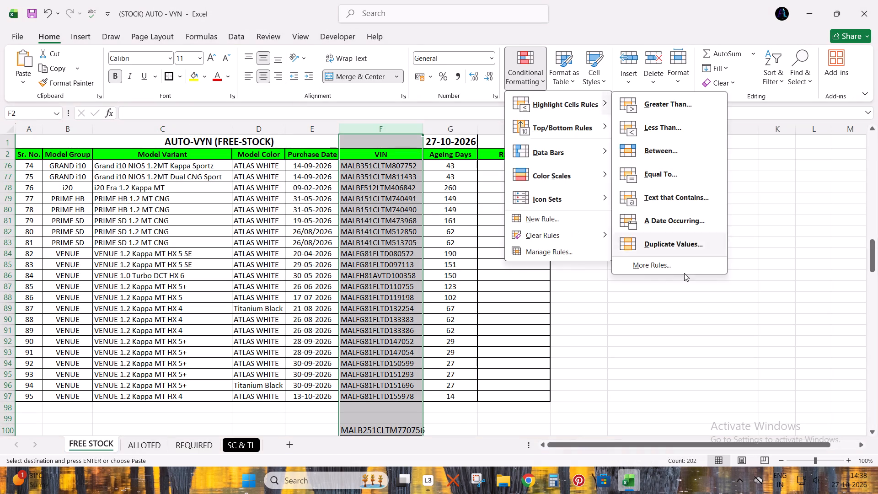
pyautogui.click(665, 235)
pyautogui.press('Return')
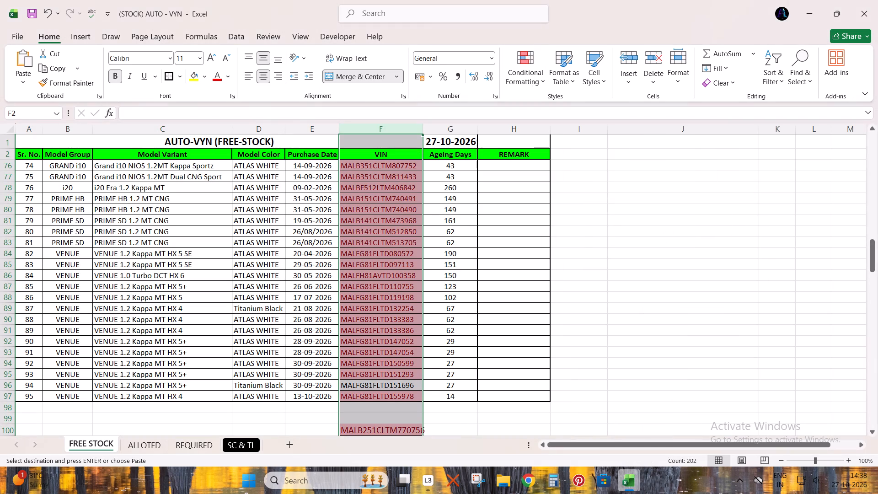
# Delete the two unhighlighted AURA rows in FREE STOCK, Sr. No. 5 and Sr. No. 12.
pyautogui.press('Up')
pyautogui.press('Down')
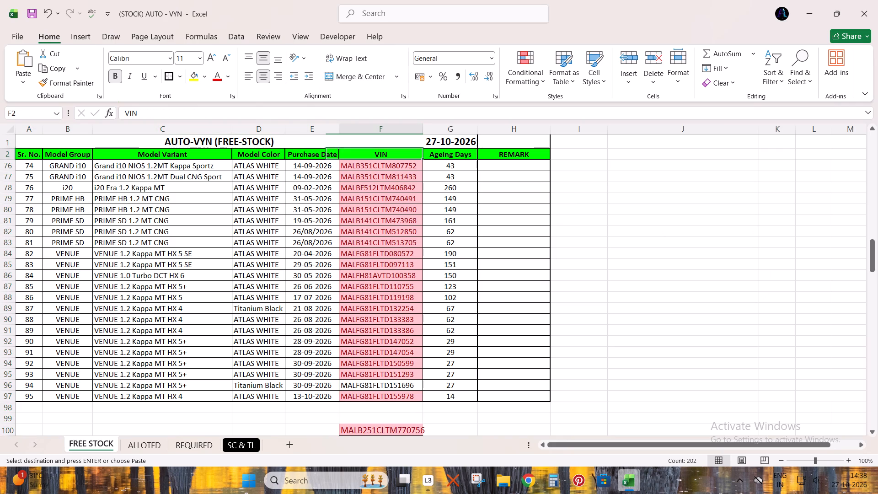
pyautogui.press('Down')
pyautogui.press('Down')
pyautogui.press('Down')
pyautogui.press('Down')
pyautogui.press('Down')
pyautogui.press('Down')
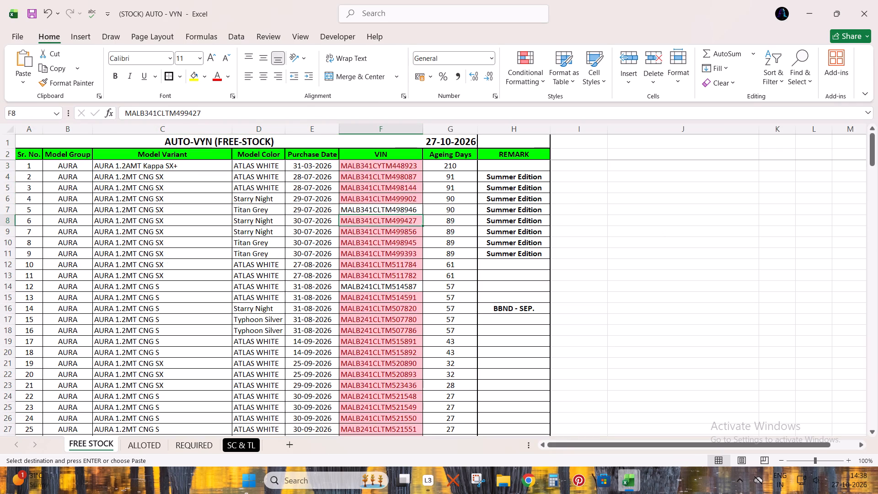
pyautogui.press('Up')
pyautogui.hotkey('shift', 'space')
pyautogui.hotkey('ctrl', '-')
pyautogui.press('Down')
pyautogui.press('Down')
pyautogui.press('Down')
pyautogui.press('Down')
pyautogui.press('Down')
pyautogui.press('Down')
pyautogui.hotkey('shift', 'space')
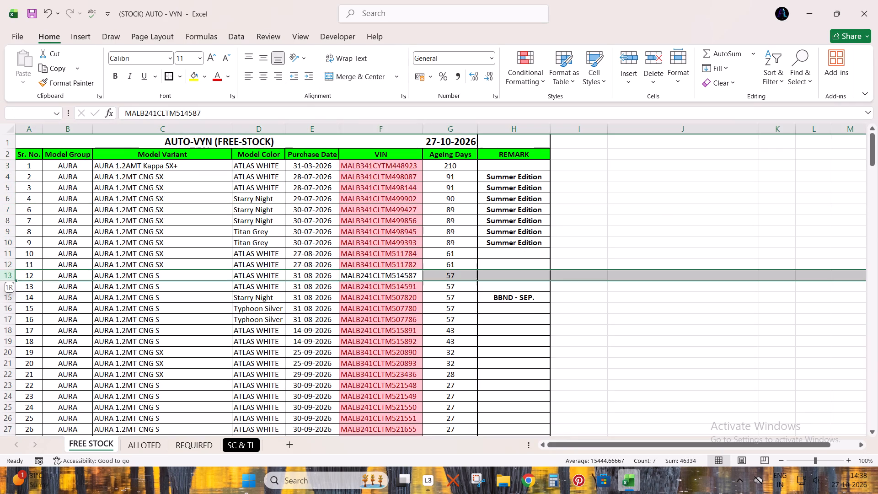
pyautogui.hotkey('ctrl', '-')
# Delete the unhighlighted VENUE 1.2 Kappa MT HX 5+ row, Sr. No. 94, from FREE STOCK.
pyautogui.press('Down')
pyautogui.press('Down')
pyautogui.press('Down')
pyautogui.press('Down')
pyautogui.press('Down')
pyautogui.press('Down')
pyautogui.press('Down')
pyautogui.press('Down')
pyautogui.press('Down')
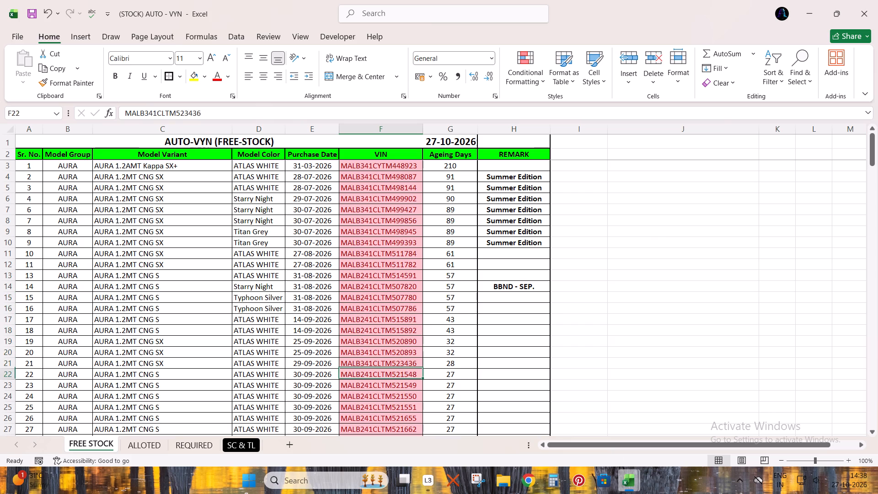
pyautogui.press('Down')
pyautogui.press('Down')
pyautogui.scroll(-13, 513, 397)
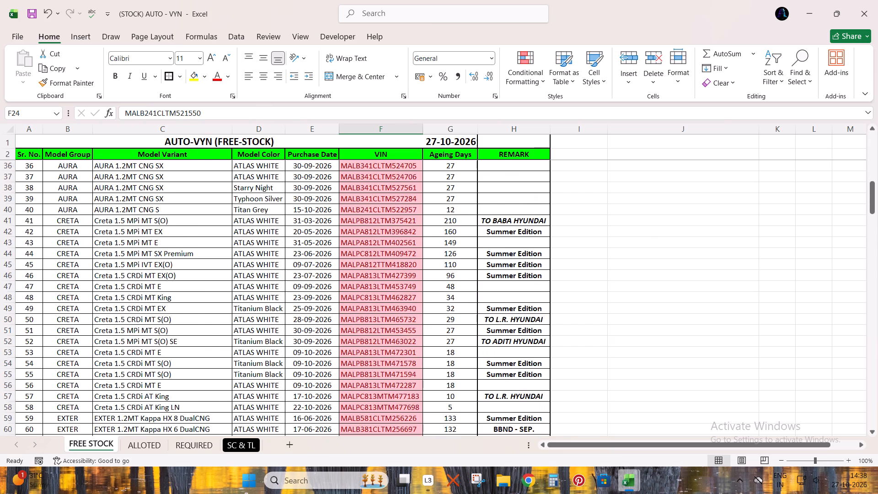
pyautogui.scroll(-10, 491, 403)
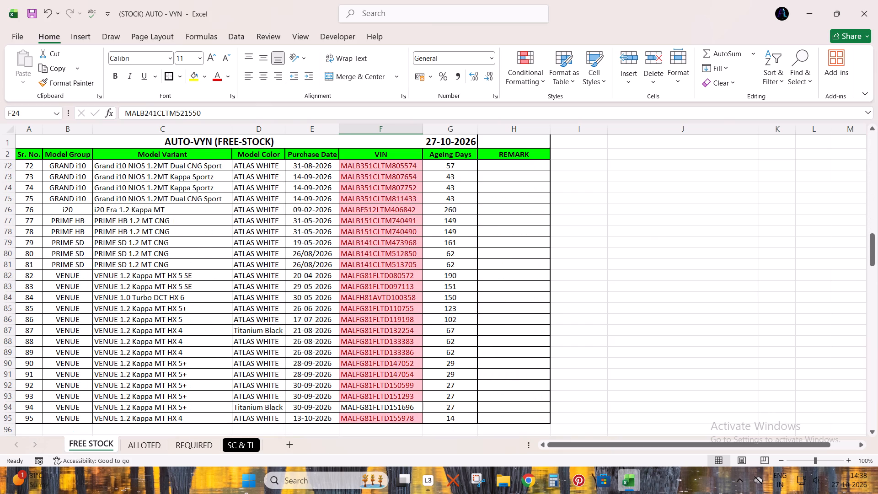
pyautogui.click(409, 406)
pyautogui.hotkey('shift', 'space')
pyautogui.hotkey('ctrl', '-')
# Select all the remaining VINs in the FREE STOCK table, starting at F3, to count them.
pyautogui.click(391, 384)
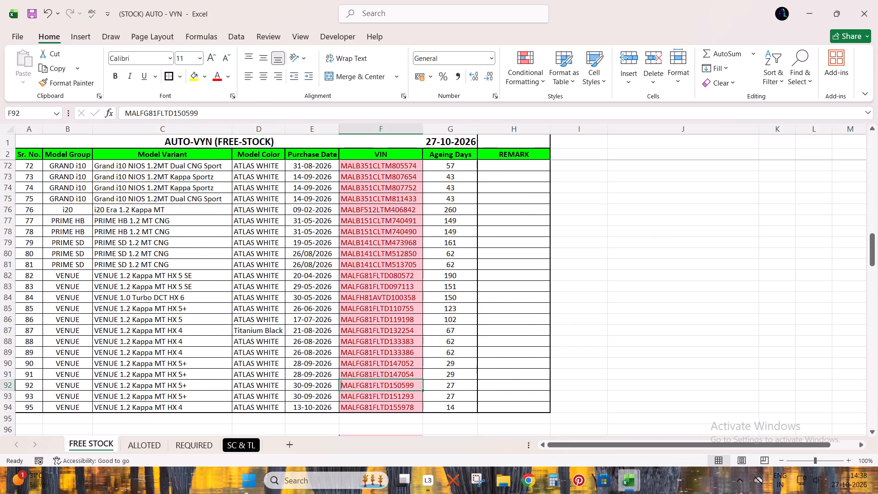
pyautogui.hotkey('ctrl', 'Up')
pyautogui.press('Down')
pyautogui.hotkey('ctrl', 'shift', 'Down')
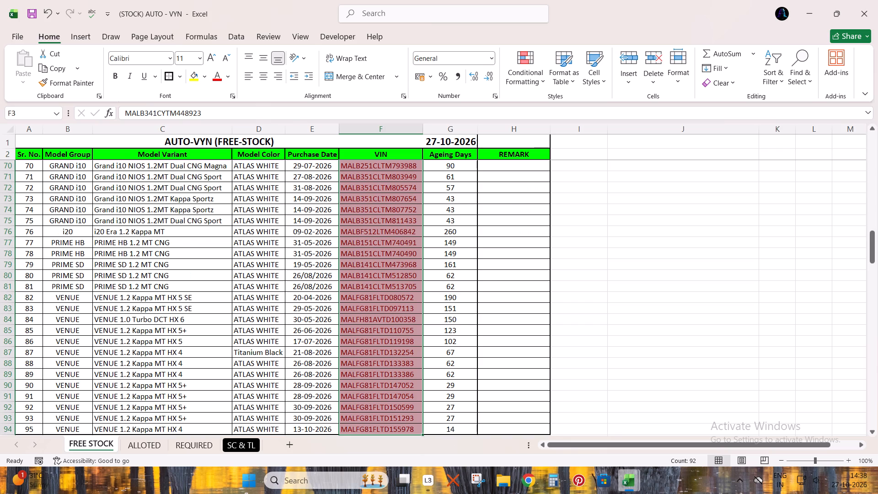
# Copy all the unhighlighted VINs from the comparison list below the FREE STOCK table, from F155 down to F202.
pyautogui.scroll(-17, 356, 397)
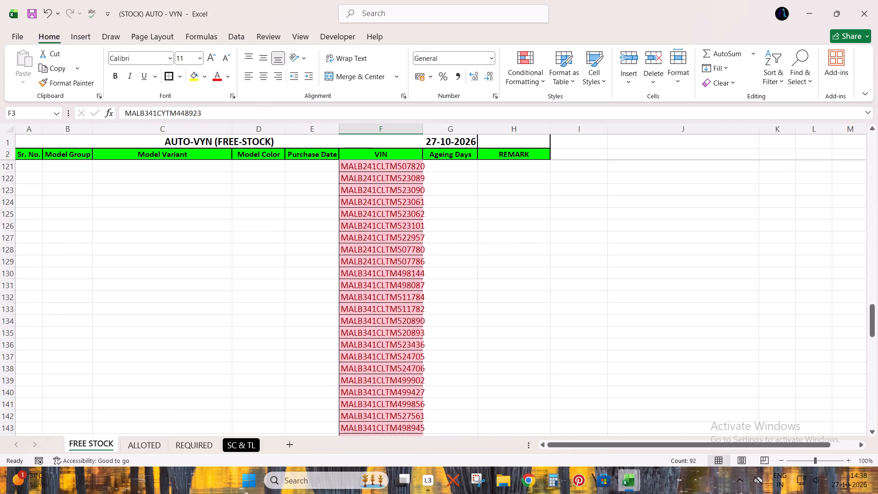
pyautogui.scroll(-4, 356, 399)
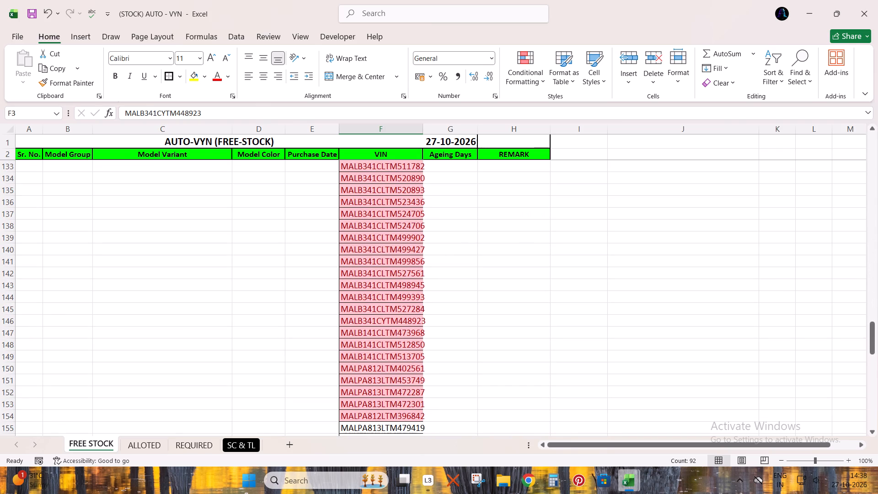
pyautogui.scroll(-3, 376, 403)
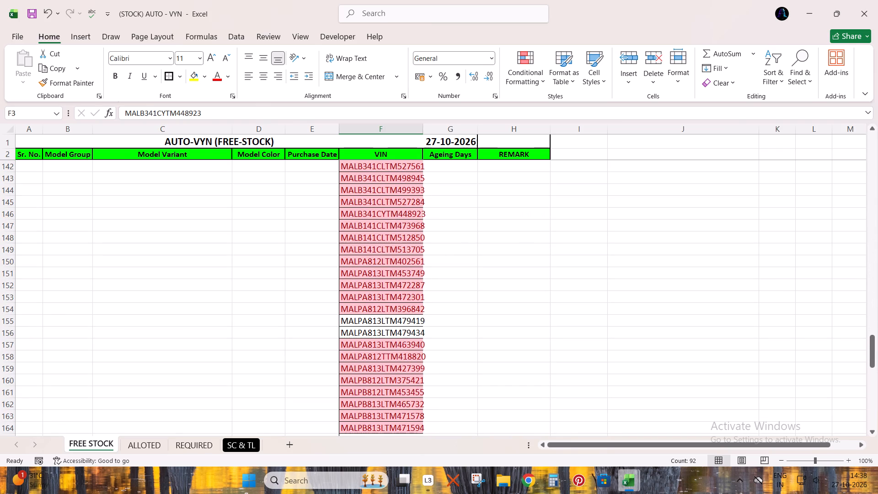
pyautogui.moveTo(405, 318); pyautogui.dragTo(409, 334)
pyautogui.scroll(-3, 407, 332)
pyautogui.keyDown('ctrl'); pyautogui.moveTo(405, 328); pyautogui.dragTo(407, 344); pyautogui.keyUp('ctrl')
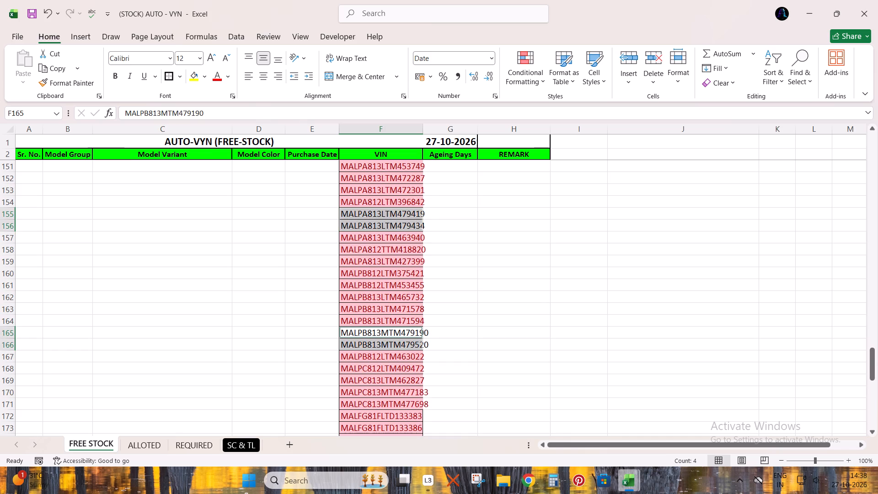
pyautogui.scroll(-6, 413, 329)
pyautogui.keyDown('ctrl'); pyautogui.moveTo(406, 261); pyautogui.dragTo(407, 268); pyautogui.keyUp('ctrl')
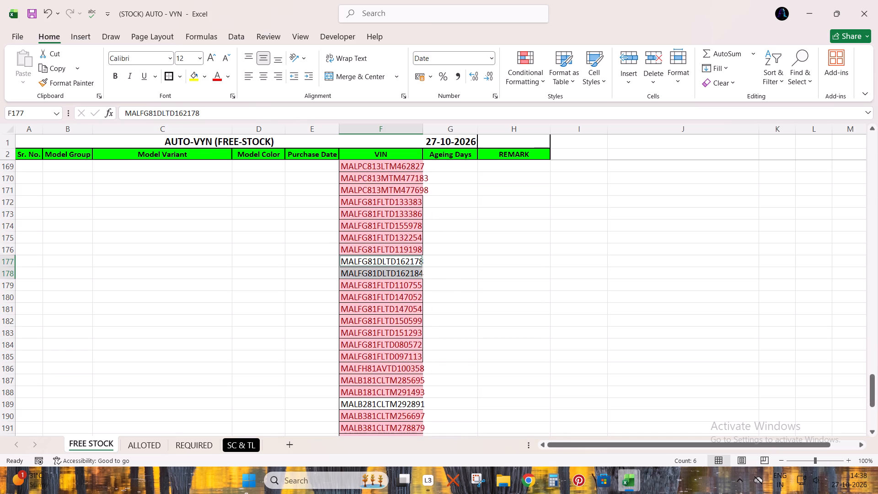
pyautogui.keyDown('ctrl'); pyautogui.click(404, 401); pyautogui.keyUp('ctrl')
pyautogui.scroll(-3, 408, 357)
pyautogui.keyDown('ctrl'); pyautogui.moveTo(405, 345); pyautogui.dragTo(406, 357); pyautogui.keyUp('ctrl')
pyautogui.keyDown('ctrl'); pyautogui.click(406, 381); pyautogui.keyUp('ctrl')
pyautogui.scroll(-3, 455, 343)
pyautogui.keyDown('ctrl'); pyautogui.moveTo(413, 310); pyautogui.dragTo(408, 347); pyautogui.keyUp('ctrl')
pyautogui.hotkey('ctrl', 'c')
# Switch to the ALLOCATION STOCK SHEET workbook and paste the copied VINs below the STOCK table, starting at D153.
pyautogui.hotkey('alt', 'Tab')
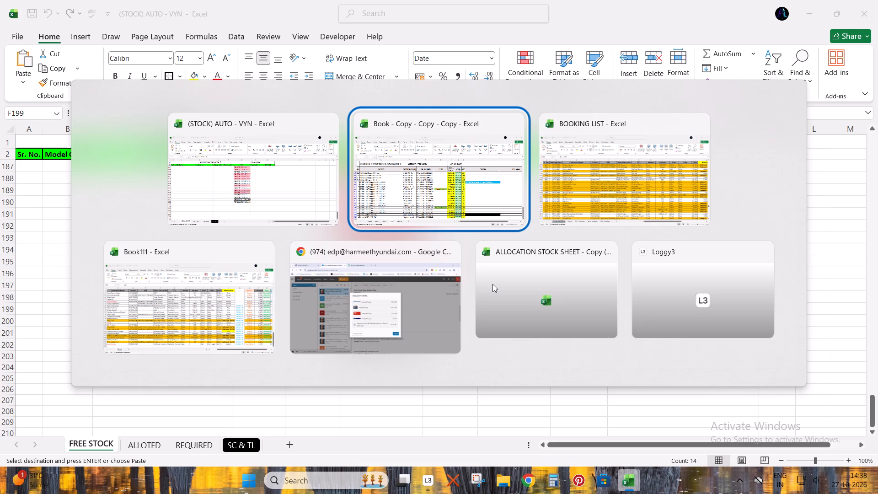
pyautogui.hotkey('alt', 'Tab')
pyautogui.hotkey('alt', 'Tab')
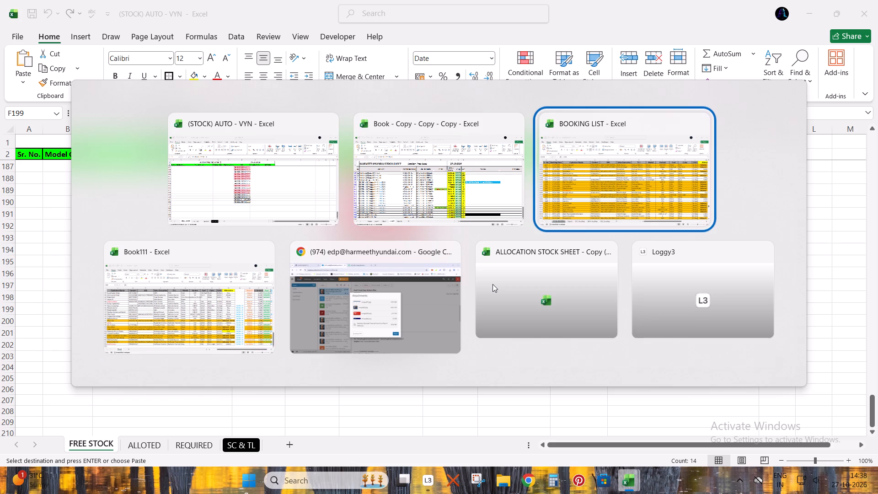
pyautogui.hotkey('alt', 'Tab')
pyautogui.hotkey('alt', 'Tab')
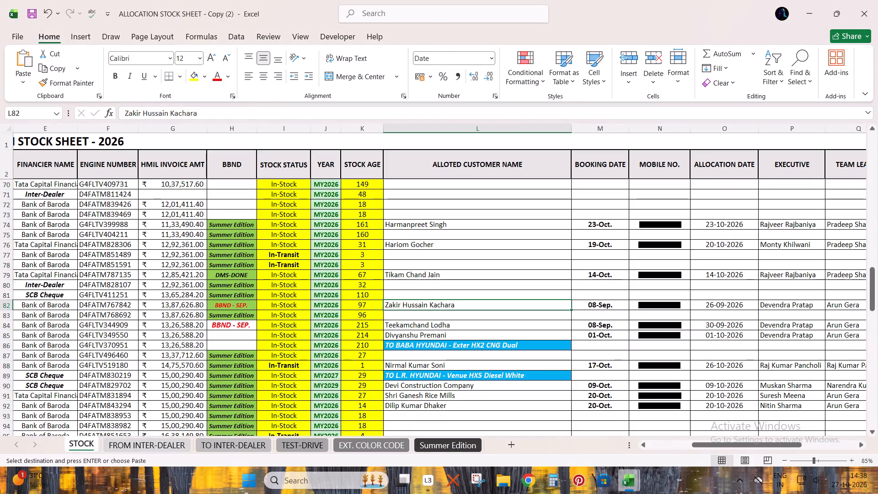
pyautogui.click(186, 349)
pyautogui.hotkey('ctrl', 'Left')
pyautogui.hotkey('ctrl', 'Left')
pyautogui.scroll(-5, 195, 330)
pyautogui.scroll(1, 271, 333)
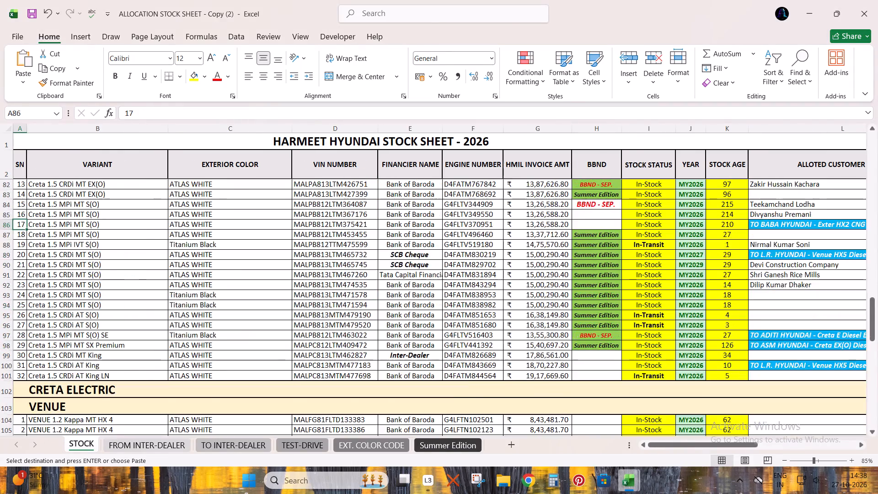
pyautogui.scroll(-20, 400, 324)
pyautogui.scroll(-1, 400, 324)
pyautogui.click(347, 274)
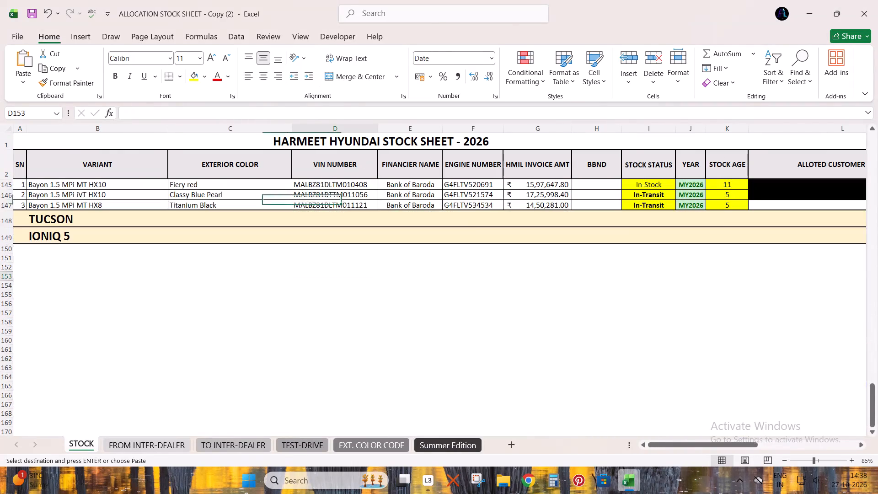
pyautogui.hotkey('ctrl', 'v')
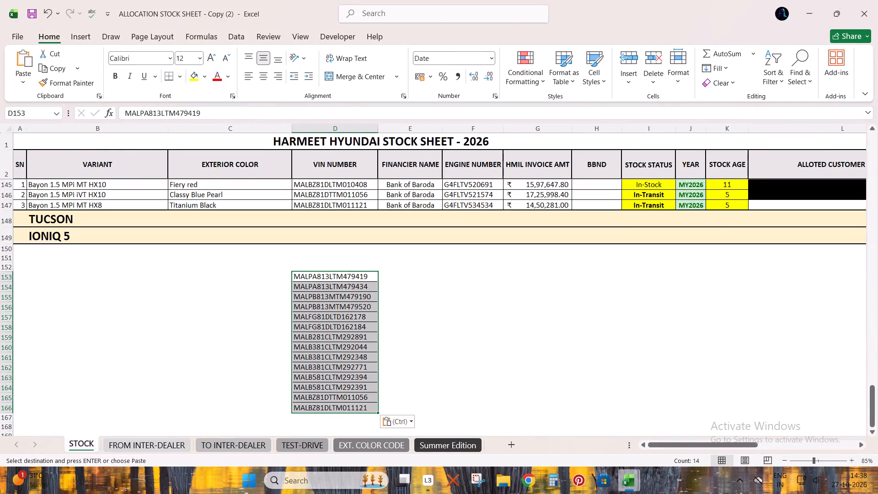
# Highlight duplicate values across the whole VIN NUMBER column of the STOCK sheet with the default conditional formatting.
pyautogui.click(344, 130)
pyautogui.click(514, 81)
pyautogui.click(552, 99)
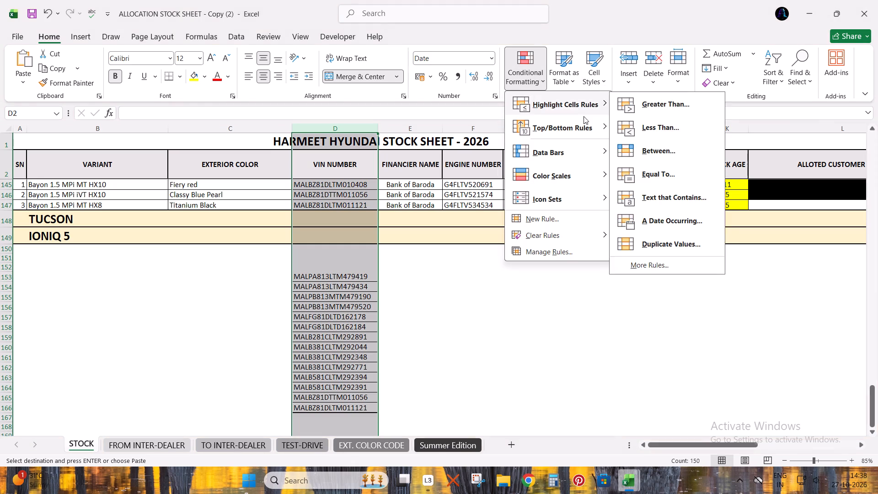
pyautogui.click(647, 233)
pyautogui.press('Return')
# Add filters to the STOCK header row and filter VIN NUMBER by the pink duplicate cell color.
pyautogui.click(345, 171)
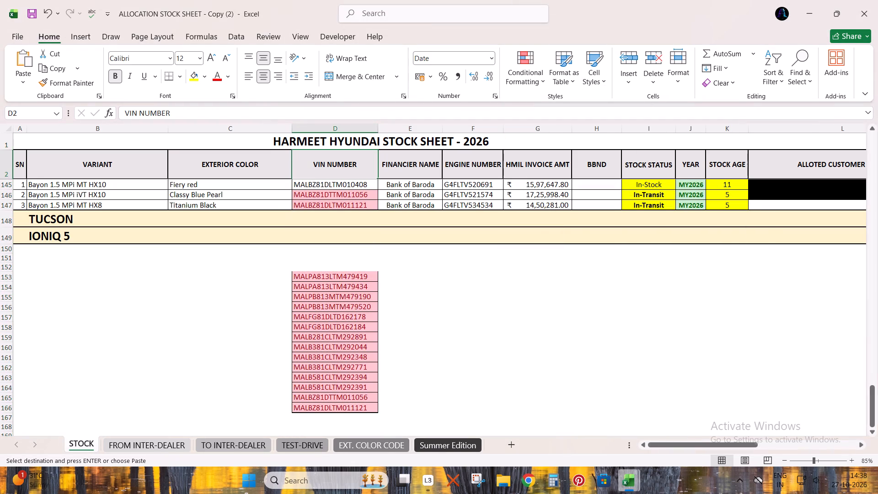
pyautogui.hotkey('ctrl', 'shift', 'l')
pyautogui.hotkey('alt', 'Down')
pyautogui.press('Down')
pyautogui.press('Down')
pyautogui.press('Down')
pyautogui.press('Down')
pyautogui.press('Down')
pyautogui.press('Down')
pyautogui.press('Right')
pyautogui.press('Down')
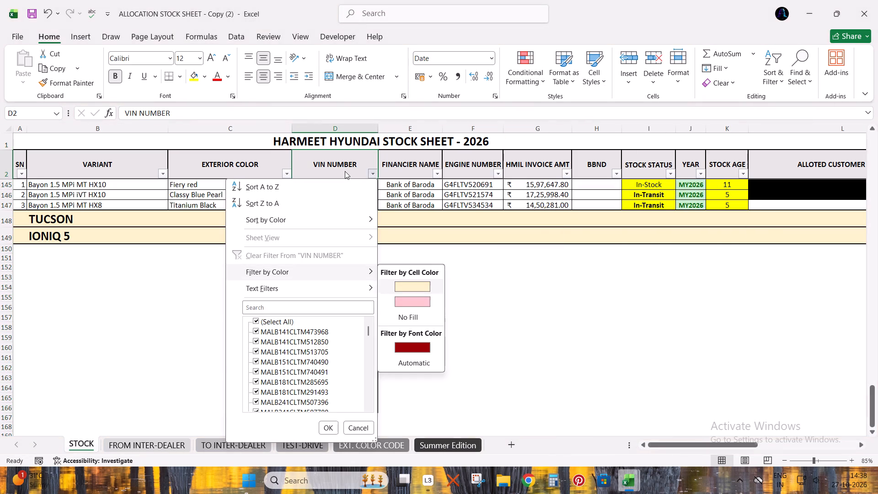
pyautogui.press('Down')
pyautogui.press('Up')
pyautogui.press('Up')
pyautogui.press('Down')
pyautogui.press('Return')
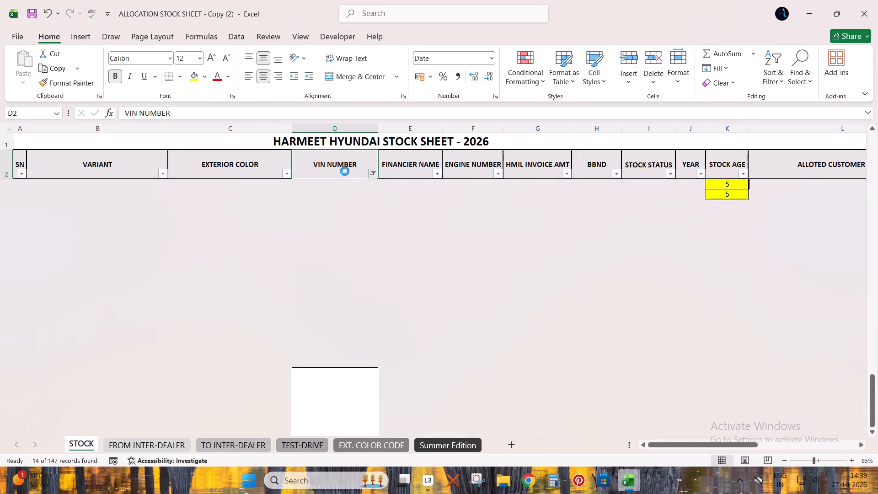
pyautogui.press('Down')
pyautogui.press('Up')
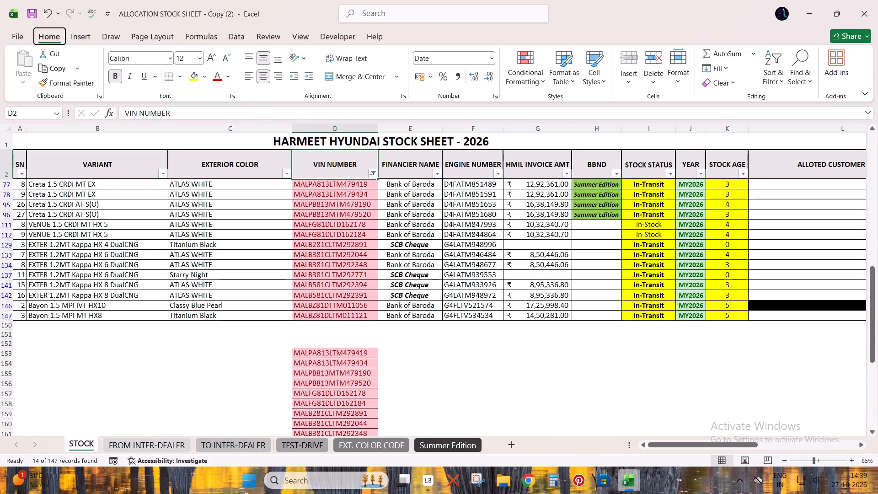
# Switch to the AUTO-VYN workbook and find where the CRETA rows end and the EXTER rows begin in FREE STOCK.
pyautogui.hotkey('alt', 'Tab')
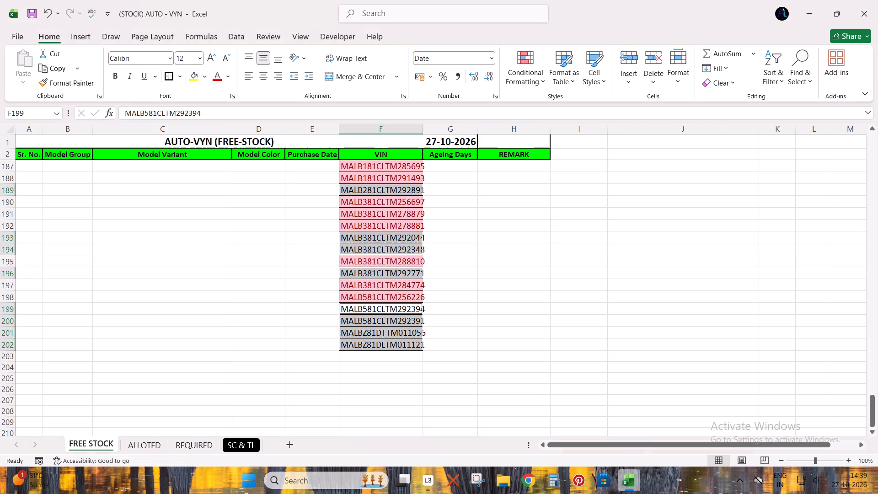
pyautogui.press('Escape')
pyautogui.hotkey('ctrl', 'Up')
pyautogui.press('Up')
pyautogui.hotkey('ctrl', 'Up')
pyautogui.hotkey('ctrl', 'Up')
pyautogui.press('Down')
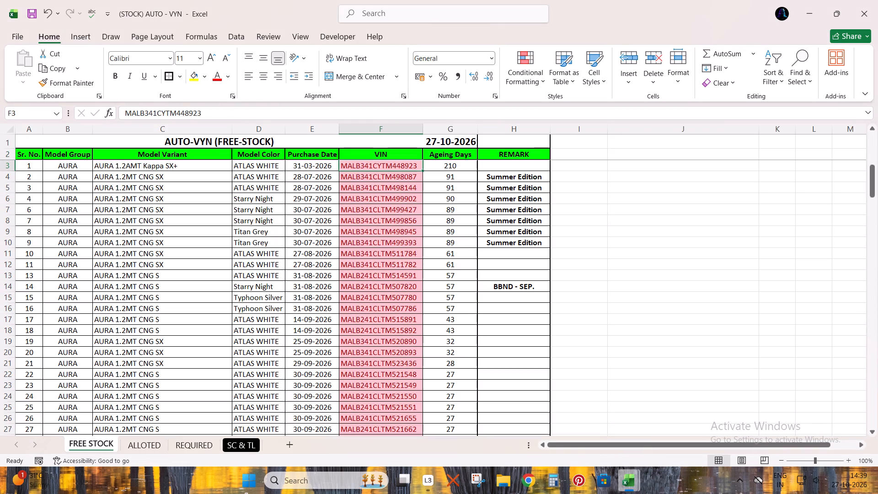
pyautogui.scroll(-4, 343, 260)
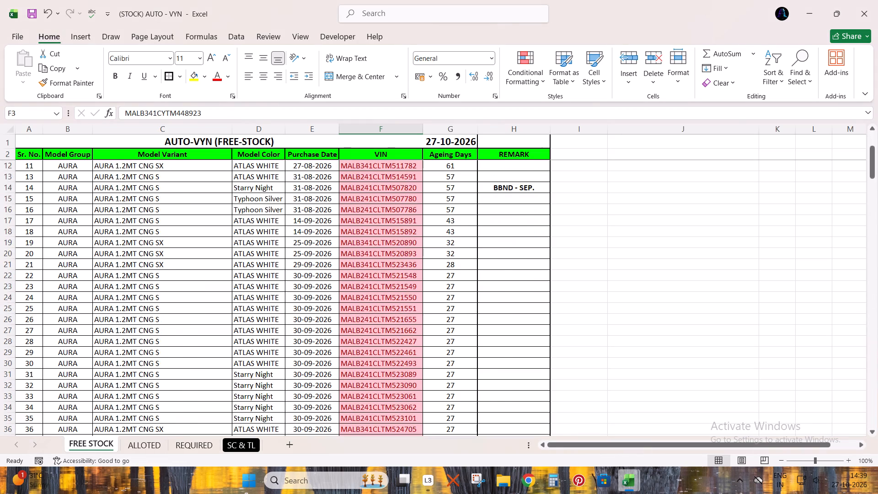
pyautogui.scroll(-6, 364, 346)
pyautogui.scroll(-2, 223, 353)
pyautogui.click(96, 385)
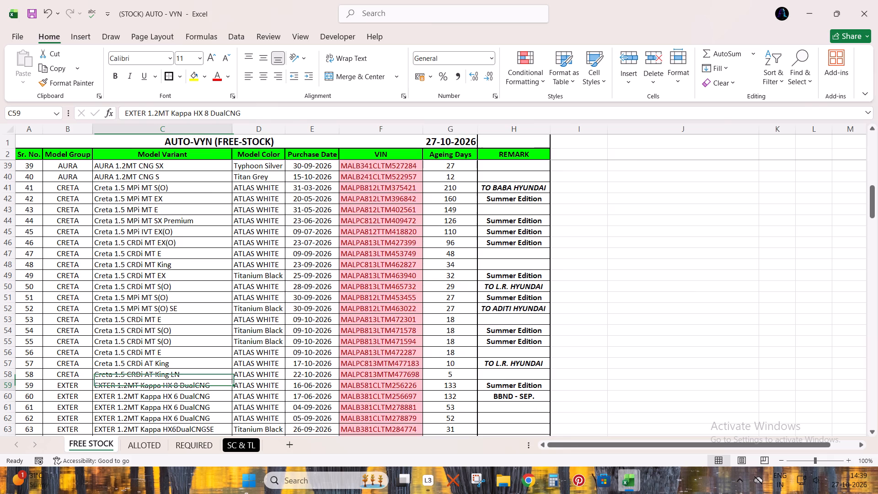
pyautogui.press('Escape')
pyautogui.press('Escape')
# Select the four filtered Creta variants in STOCK, and insert four blank rows above the first EXTER row in FREE STOCK.
pyautogui.hotkey('alt', 'Tab')
pyautogui.press('Return')
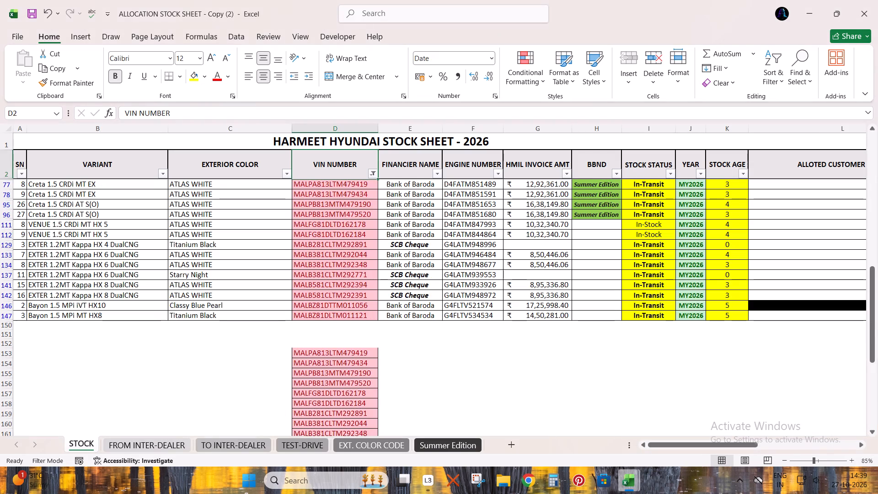
pyautogui.press('Right')
pyautogui.press('Down')
pyautogui.press('Left')
pyautogui.press('Down')
pyautogui.press('Left')
pyautogui.press('Up')
pyautogui.press('Left')
pyautogui.hotkey('shift', 'Down')
pyautogui.hotkey('shift', 'Down')
pyautogui.hotkey('shift', 'Down')
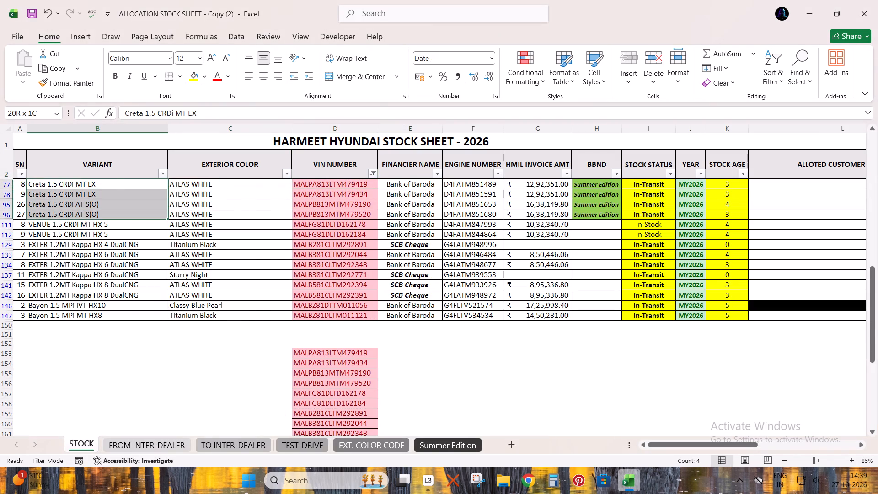
pyautogui.hotkey('alt', 'Tab')
pyautogui.hotkey('shift', 'space')
pyautogui.hotkey('ctrl', '+')
pyautogui.hotkey('ctrl', '+')
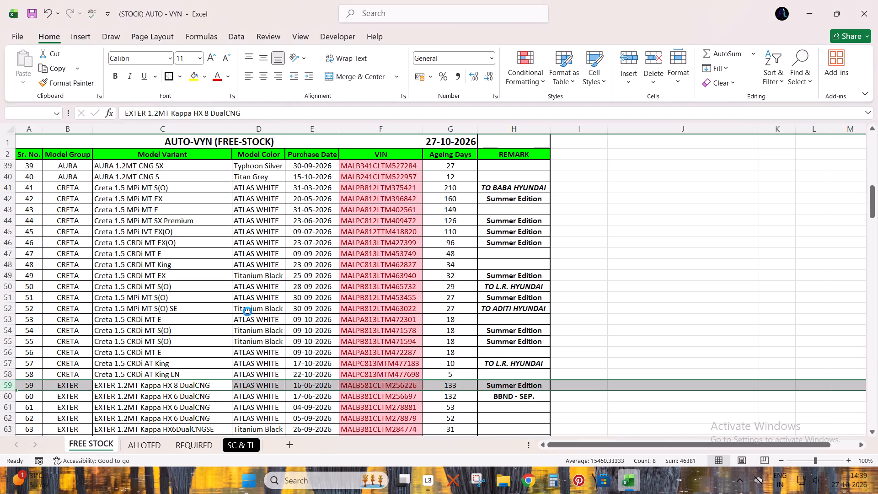
pyautogui.hotkey('ctrl', '+')
pyautogui.hotkey('ctrl', '+')
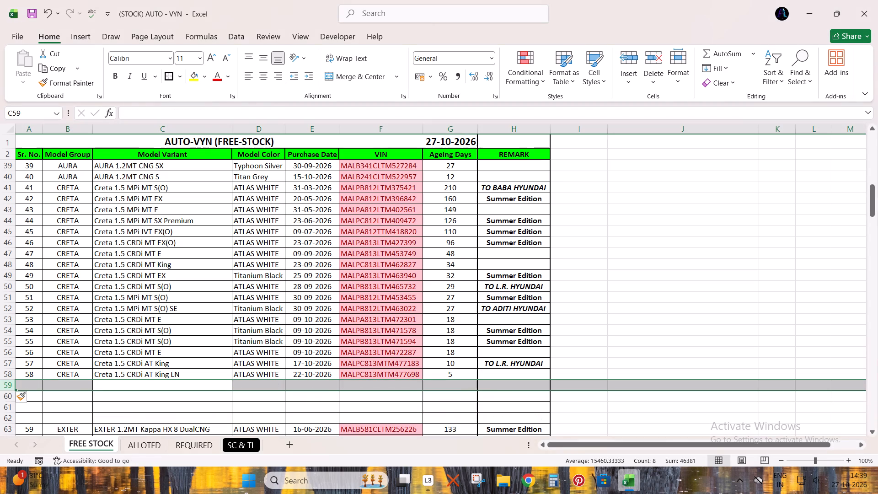
# Fill the Model Group cells of the four new rows, B59 to B62, with CRETA.
pyautogui.press('Right')
pyautogui.press('Down')
pyautogui.press('Left')
pyautogui.press('Up')
pyautogui.press('Left')
pyautogui.hotkey('ctrl', 'd')
pyautogui.press('Down')
pyautogui.hotkey('ctrl', 'd')
pyautogui.press('Down')
pyautogui.hotkey('ctrl', 'd')
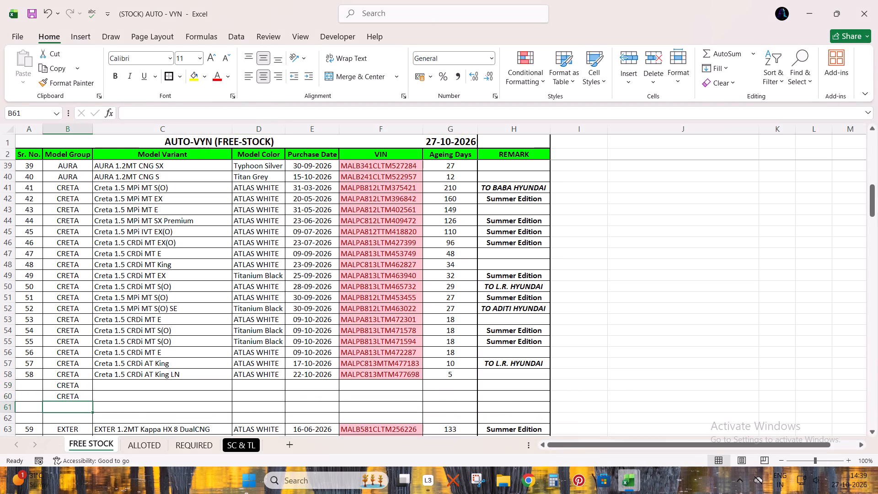
pyautogui.press('Down')
pyautogui.hotkey('ctrl', 'd')
# Copy variant, exterior color and VIN of the four filtered Creta rows in STOCK and paste them at C59 in FREE STOCK.
pyautogui.press('Right')
pyautogui.press('Up')
pyautogui.press('Up')
pyautogui.press('Up')
pyautogui.hotkey('alt', 'Tab')
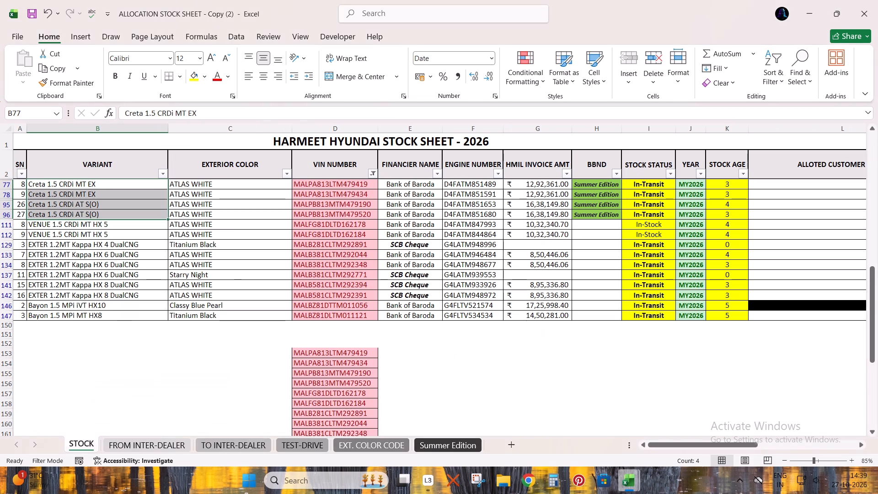
pyautogui.hotkey('shift', 'Right')
pyautogui.hotkey('shift', 'Right')
pyautogui.hotkey('ctrl', 'c')
pyautogui.hotkey('alt', 'Tab')
pyautogui.hotkey('ctrl', 'v')
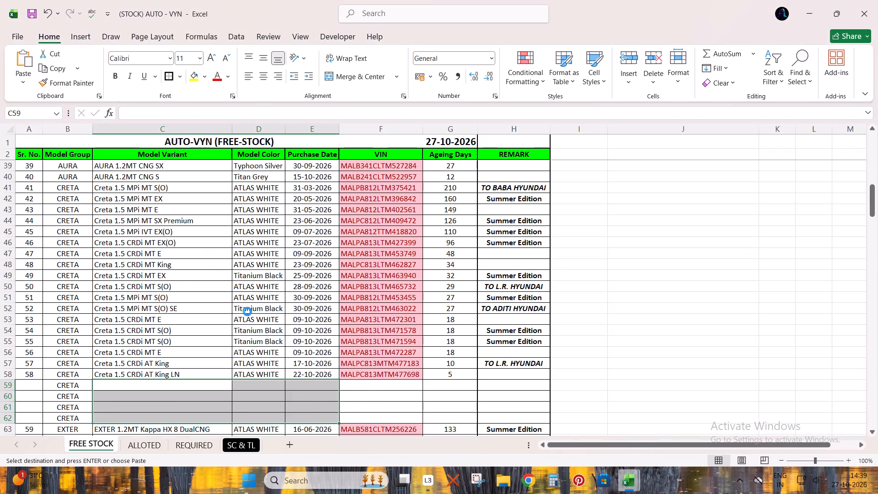
# Insert blank cells at E59 to E62, shifting the pasted VINs right into the VIN column.
pyautogui.press('Right')
pyautogui.press('Right')
pyautogui.hotkey('ctrl', 'shift', 'Down')
pyautogui.press('Up')
pyautogui.press('Right')
pyautogui.press('Down')
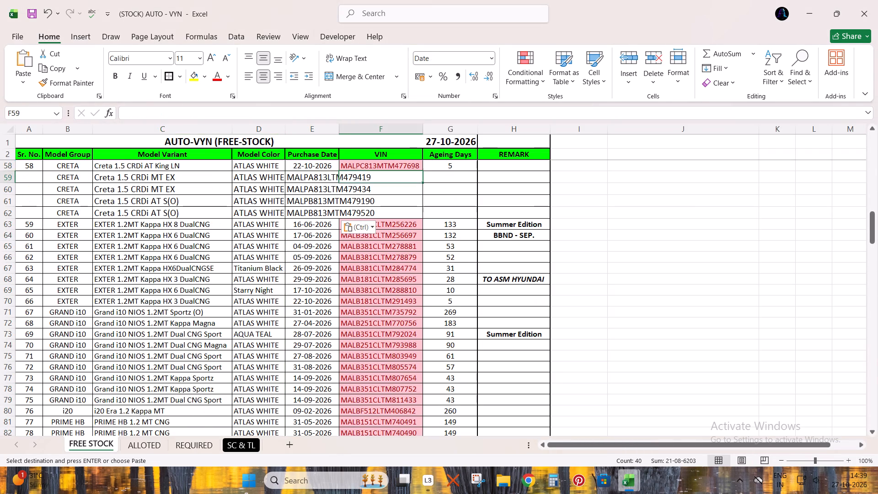
pyautogui.press('Left')
pyautogui.hotkey('shift', 'Down')
pyautogui.hotkey('shift', 'Down')
pyautogui.hotkey('shift', 'Down')
pyautogui.hotkey('ctrl', '+')
pyautogui.press('Return')
# Delete the surplus blank cells G59 to G62, shifting the rest of those rows back left.
pyautogui.press('Up')
pyautogui.press('Right')
pyautogui.press('Down')
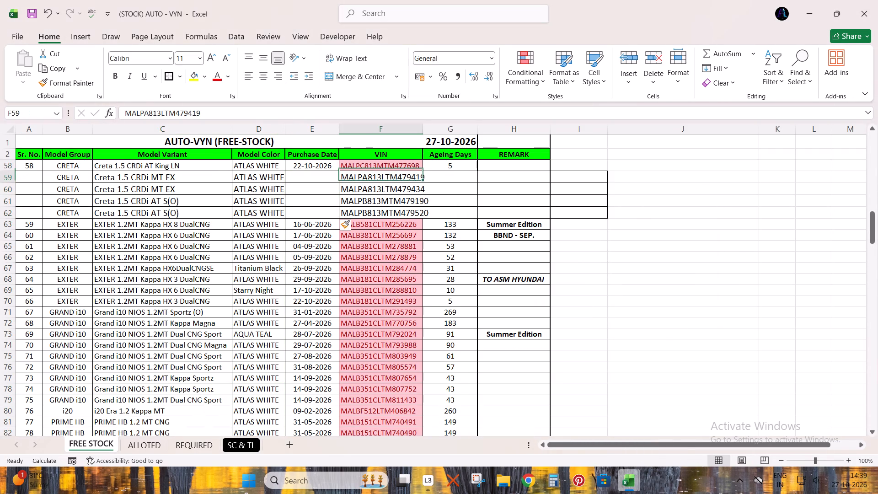
pyautogui.press('Right')
pyautogui.press('Up')
pyautogui.press('Down')
pyautogui.hotkey('shift', 'Down')
pyautogui.hotkey('shift', 'Down')
pyautogui.hotkey('shift', 'Down')
pyautogui.hotkey('ctrl', '-')
pyautogui.press('Return')
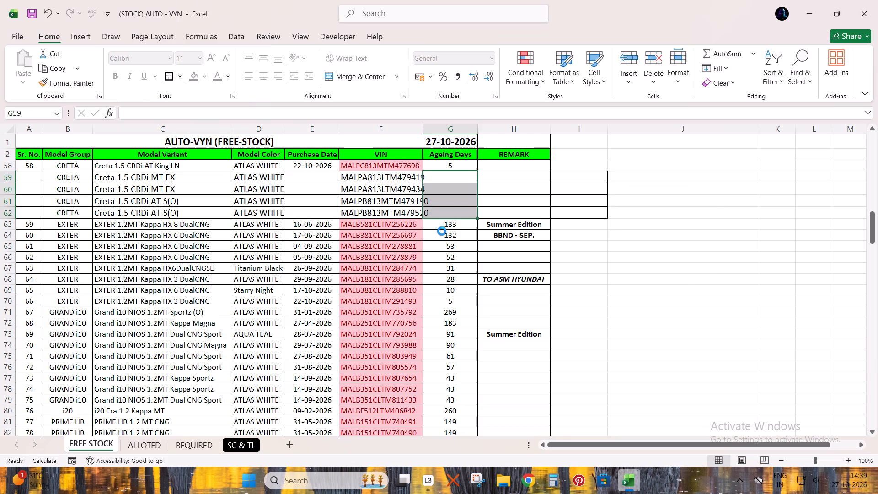
# Copy the plant billing dates of the four filtered Creta rows in STOCK and paste them at E59 in FREE STOCK.
pyautogui.press('Left')
pyautogui.press('Left')
pyautogui.hotkey('alt', 'Tab')
pyautogui.hotkey('ctrl', 'Right')
pyautogui.press('Right')
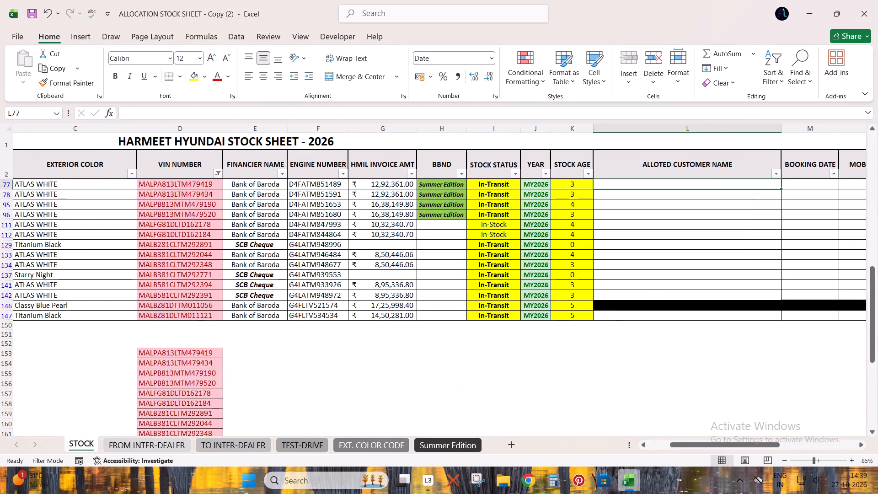
pyautogui.hotkey('shift', 'space')
pyautogui.press('Down')
pyautogui.press('Right')
pyautogui.press('Up')
pyautogui.hotkey('ctrl', 'Right')
pyautogui.press('Down')
pyautogui.press('Up')
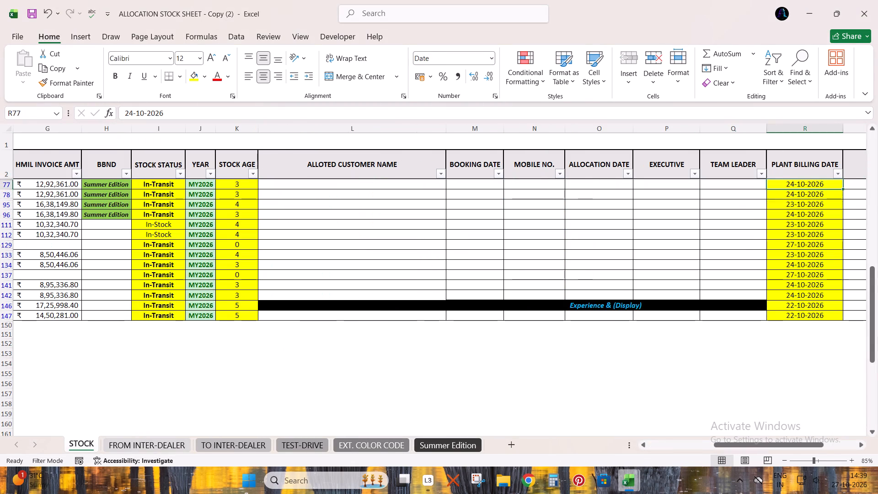
pyautogui.hotkey('shift', 'Down')
pyautogui.hotkey('shift', 'Down')
pyautogui.hotkey('shift', 'Down')
pyautogui.hotkey('shift', 'space')
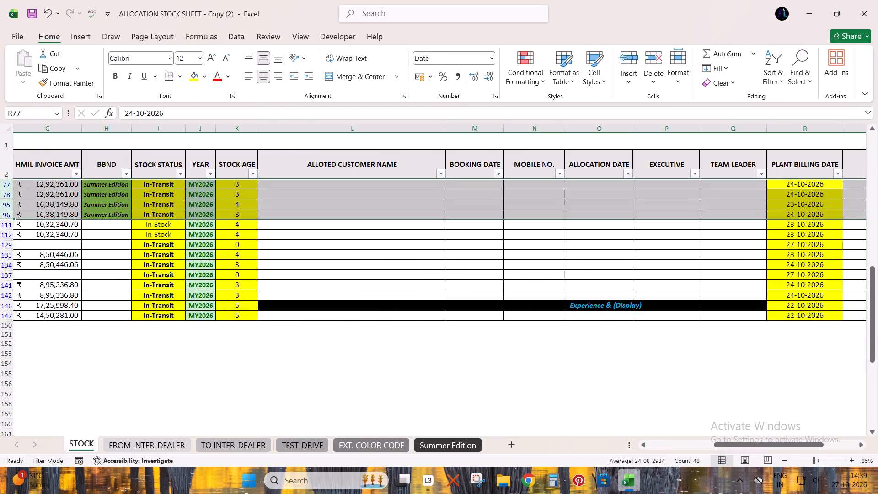
pyautogui.hotkey('shift', 'Down')
pyautogui.hotkey('shift', 'Up')
pyautogui.press('Down')
pyautogui.press('Up')
pyautogui.hotkey('shift', 'Down')
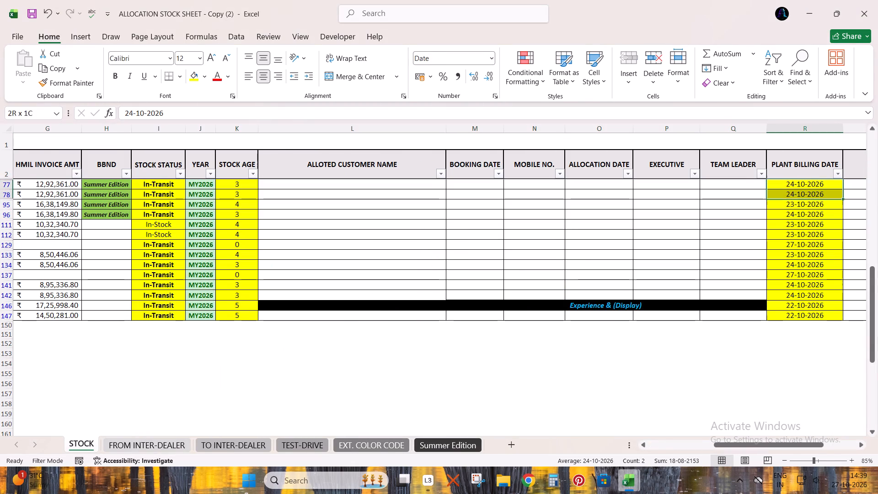
pyautogui.hotkey('shift', 'Down')
pyautogui.hotkey('shift', 'Down')
pyautogui.hotkey('ctrl', 'c')
pyautogui.hotkey('alt', 'Tab')
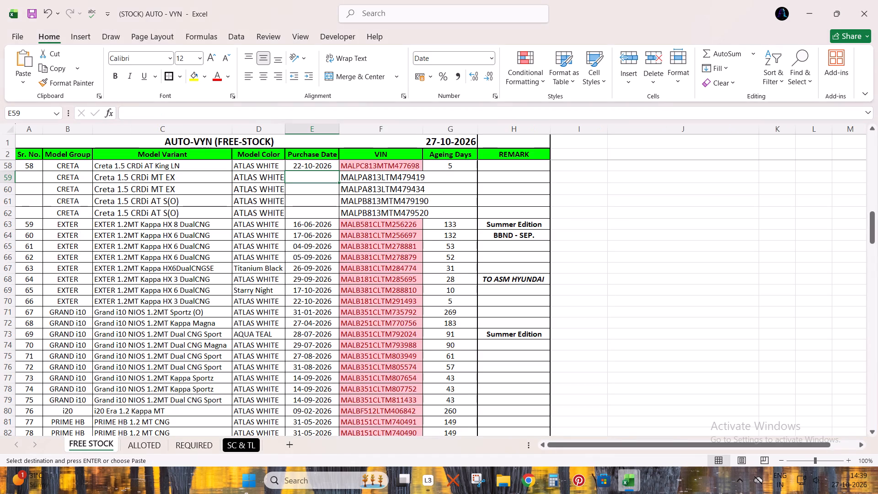
pyautogui.hotkey('ctrl', 'v')
# Fill the Ageing Days formula down into G59 to G62 for the four new Creta rows.
pyautogui.press('Right')
pyautogui.press('Right')
pyautogui.hotkey('ctrl', 'd')
pyautogui.press('Down')
pyautogui.hotkey('ctrl', 'd')
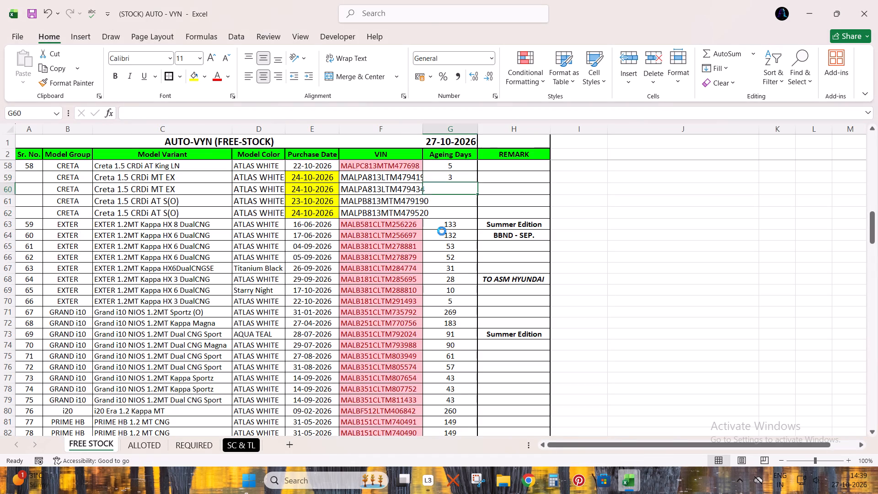
pyautogui.press('Down')
pyautogui.hotkey('ctrl', 'd')
pyautogui.press('Down')
pyautogui.hotkey('ctrl', 'd')
# Enter the remark Summer Edition in H59 to H62 for the four new Creta rows.
pyautogui.press('Up')
pyautogui.press('Up')
pyautogui.press('Up')
pyautogui.press('Right')
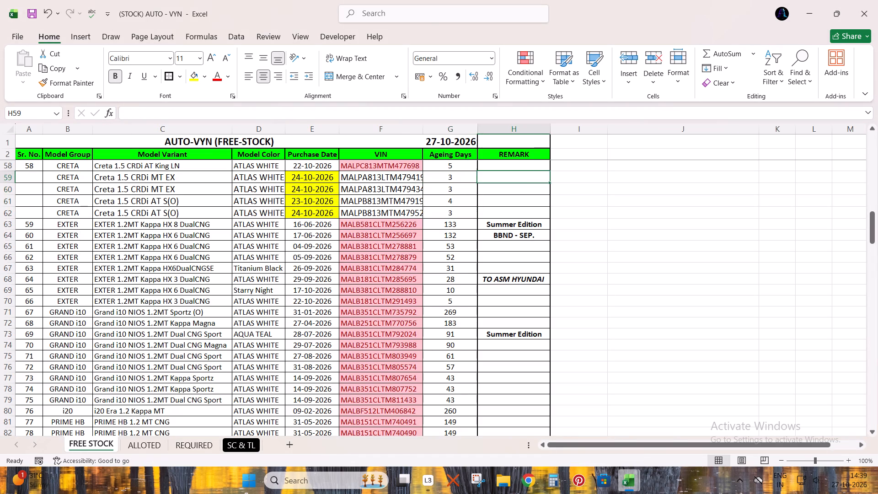
pyautogui.press('s')
pyautogui.press('Down')
pyautogui.press('s')
pyautogui.press('Down')
pyautogui.press('s')
pyautogui.press('Down')
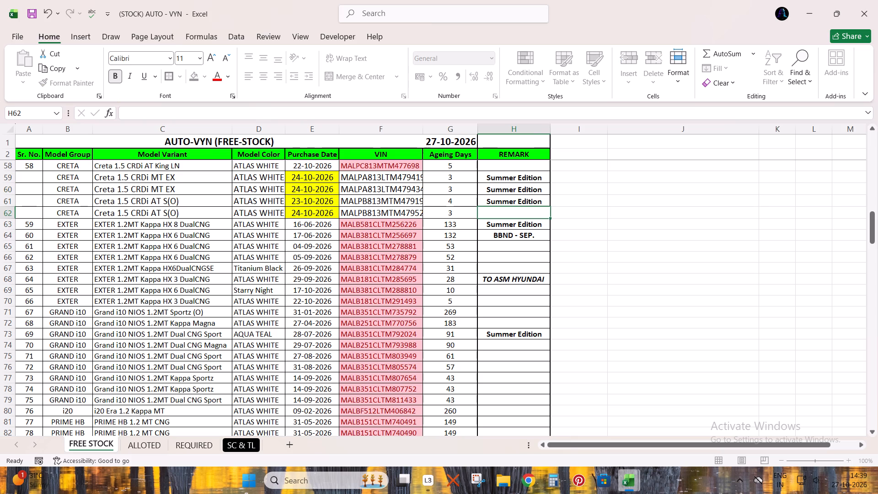
pyautogui.press('s')
pyautogui.press('Left')
pyautogui.press('Left')
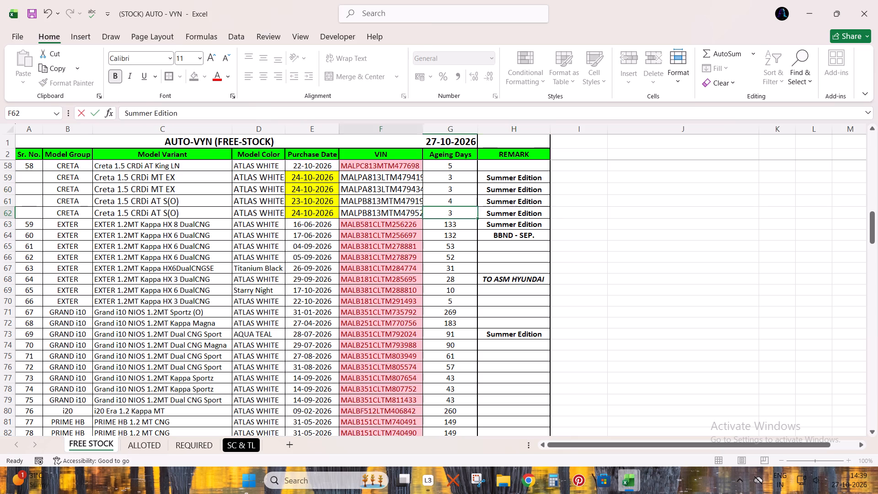
pyautogui.press('Left')
pyautogui.press('Left')
pyautogui.press('Left')
pyautogui.press('Left')
pyautogui.press('Left')
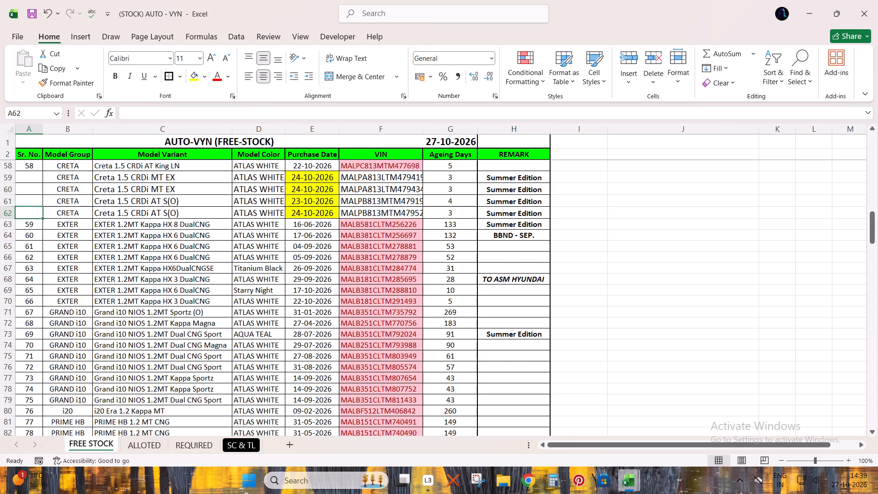
# Copy the formatting of row 58 onto rows 59 to 62 with Format Painter and save the workbook.
pyautogui.scroll(1, 337, 327)
pyautogui.click(347, 193)
pyautogui.hotkey('shift', 'space')
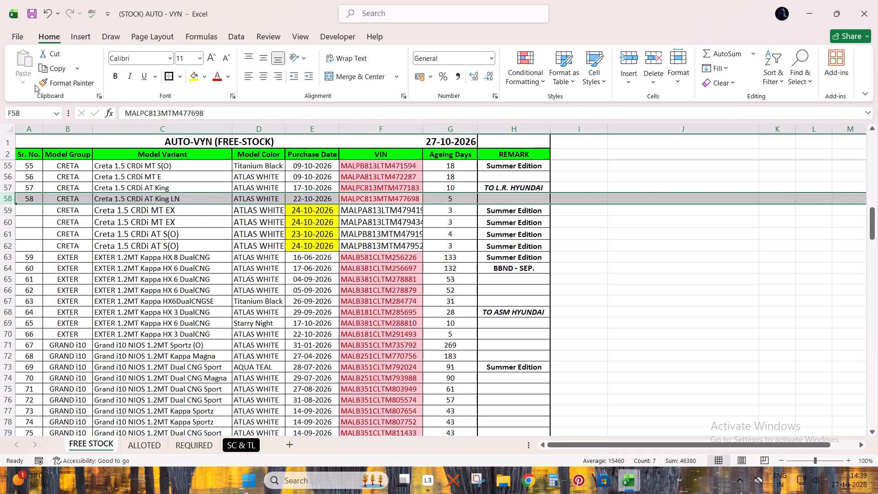
pyautogui.click(42, 84)
pyautogui.moveTo(9, 210); pyautogui.dragTo(10, 246)
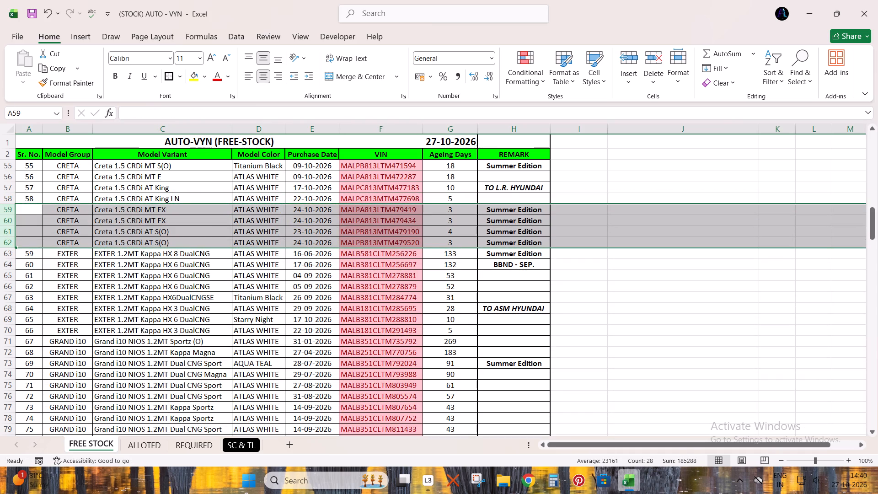
pyautogui.hotkey('ctrl', 's')
# In the ALLOCATION STOCK SHEET, select the variant cells of the two filtered VENUE 1.5 CRDi MT HX 5 rows.
pyautogui.hotkey('alt', 'Tab')
pyautogui.hotkey('shift', 'space')
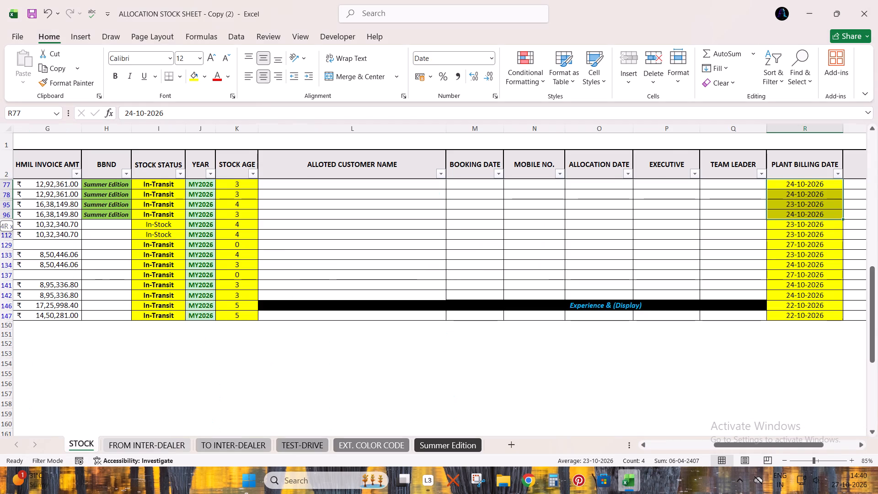
pyautogui.hotkey('ctrl', 'Left')
pyautogui.hotkey('ctrl', 'Left')
pyautogui.hotkey('ctrl', 'Left')
pyautogui.hotkey('ctrl', 'Left')
pyautogui.press('Right')
pyautogui.press('Down')
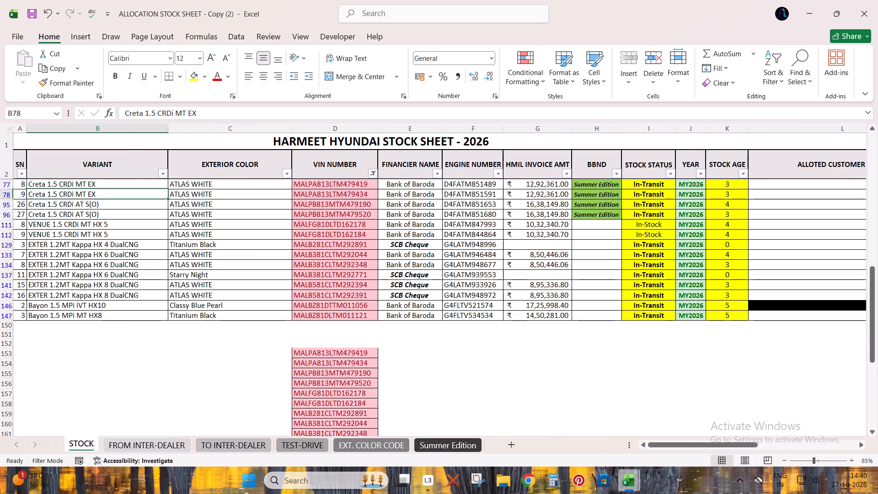
pyautogui.press('Down')
pyautogui.press('Down')
pyautogui.press('Down')
pyautogui.hotkey('shift', 'Down')
pyautogui.hotkey('shift', 'Down')
pyautogui.hotkey('shift', 'Up')
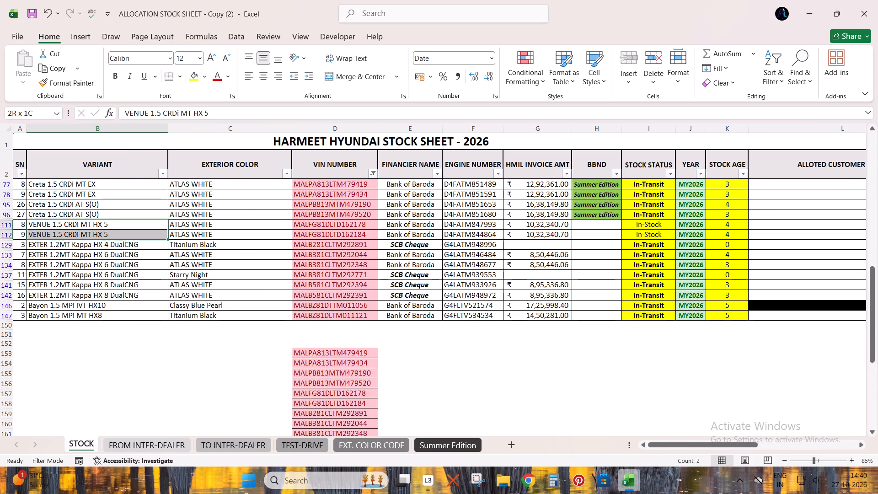
# Insert two blank rows above the last VENUE row, row 98, in FREE STOCK.
pyautogui.hotkey('alt', 'Tab')
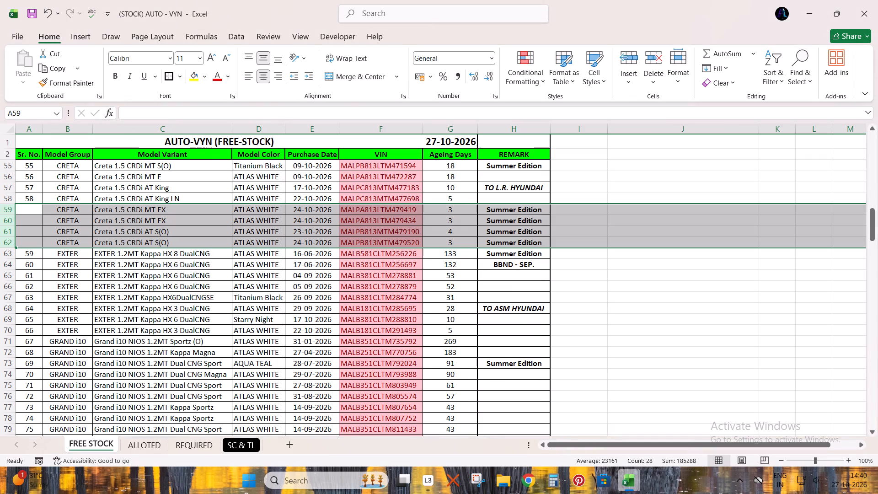
pyautogui.hotkey('ctrl', 's')
pyautogui.scroll(6, 167, 323)
pyautogui.scroll(-13, 167, 322)
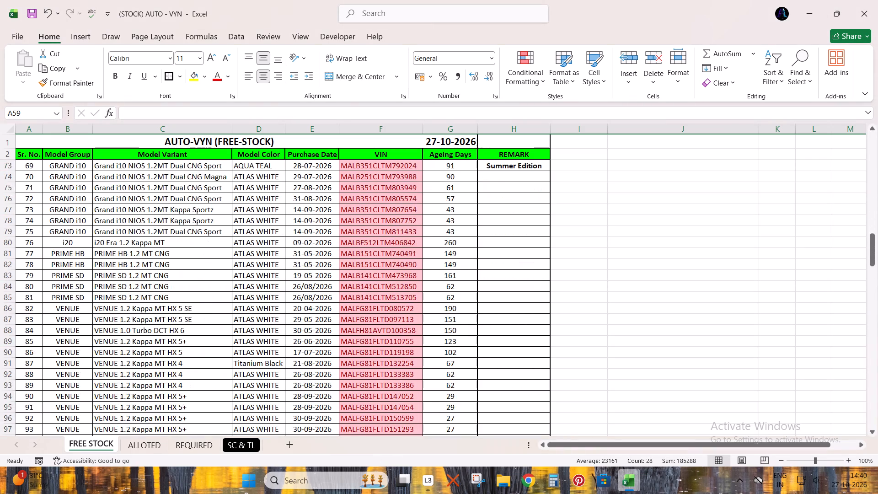
pyautogui.scroll(-3, 167, 322)
pyautogui.click(146, 310)
pyautogui.hotkey('shift', 'space')
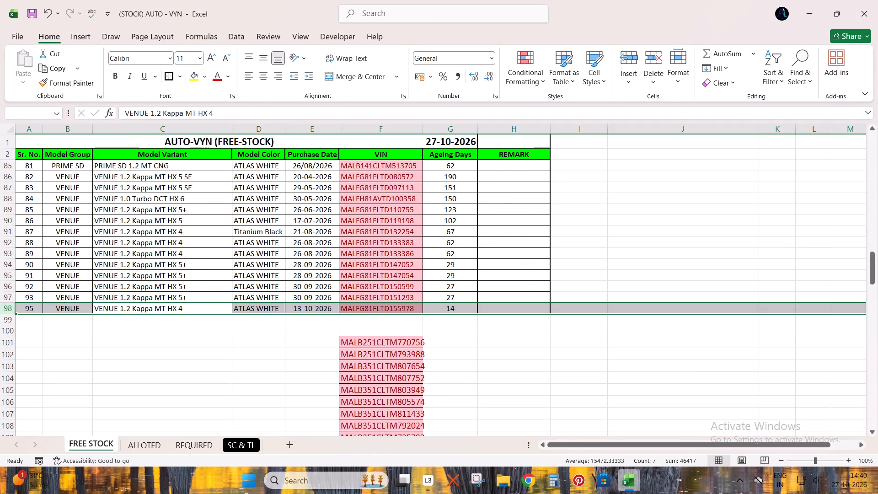
pyautogui.hotkey('ctrl', '+')
pyautogui.hotkey('ctrl', '+')
# Fill the Model Group cells of the two new rows, B98 and B99, with VENUE and save the workbook.
pyautogui.press('Down')
pyautogui.press('Up')
pyautogui.press('Left')
pyautogui.press('Up')
pyautogui.press('Down')
pyautogui.press('Up')
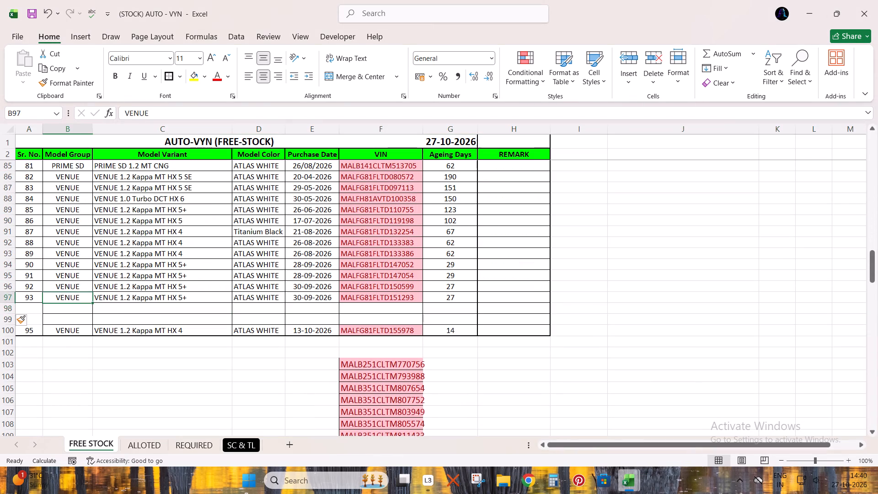
pyautogui.press('Down')
pyautogui.hotkey('ctrl', 's')
pyautogui.hotkey('ctrl', 'd')
pyautogui.press('Down')
pyautogui.hotkey('ctrl', 'd')
# Copy variant, exterior color and VIN of the two filtered Venue rows in STOCK and paste them at C98 in FREE STOCK.
pyautogui.press('Right')
pyautogui.press('Up')
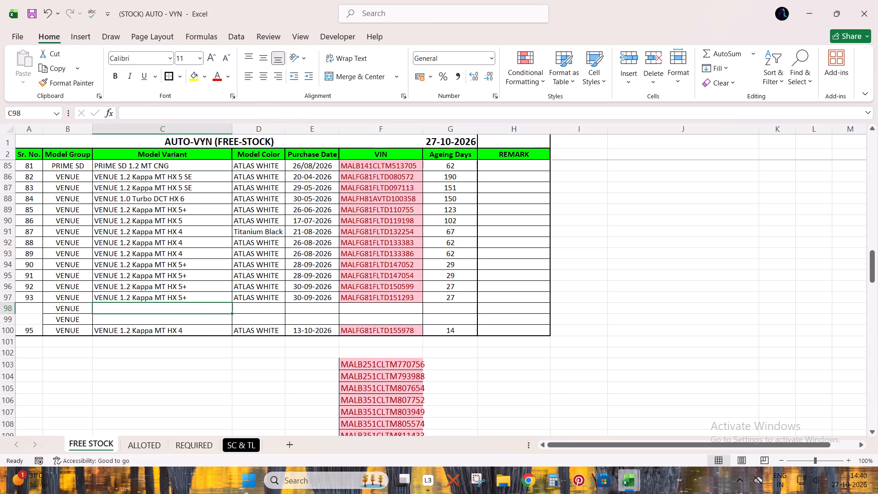
pyautogui.press('Down')
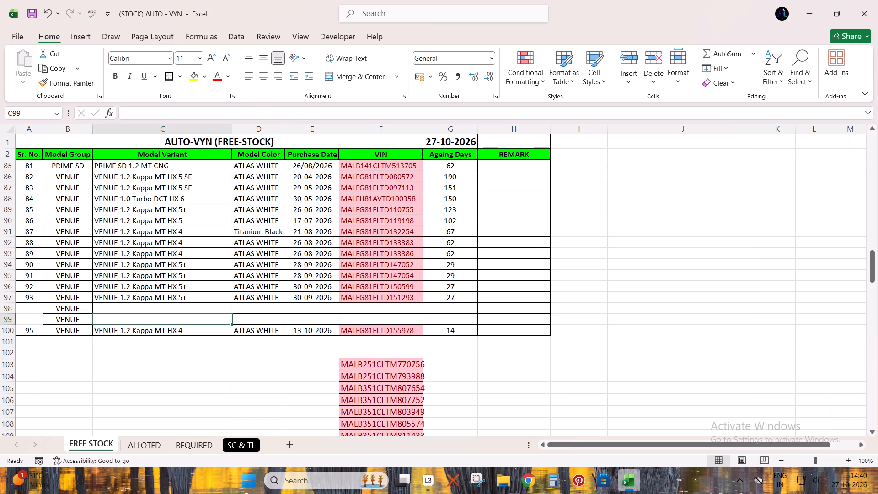
pyautogui.press('Up')
pyautogui.hotkey('alt', 'Tab')
pyautogui.hotkey('shift', 'Right')
pyautogui.hotkey('shift', 'Right')
pyautogui.hotkey('ctrl', 'c')
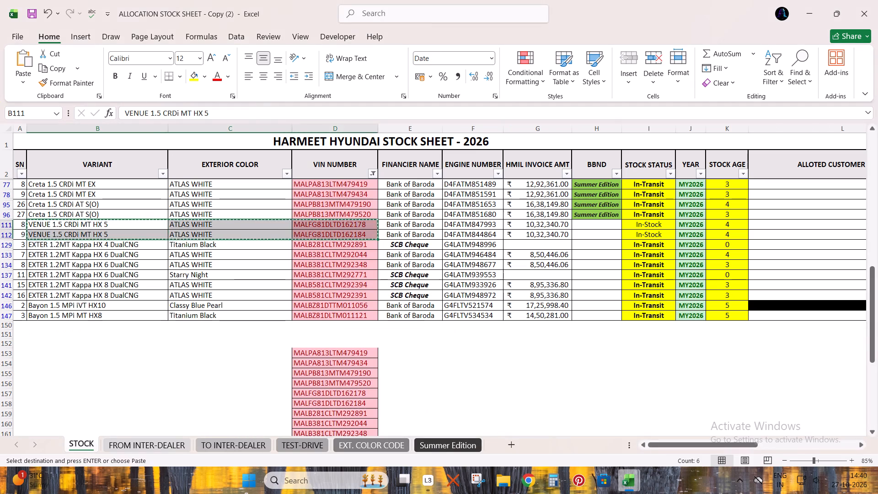
pyautogui.hotkey('alt', 'Tab')
pyautogui.hotkey('ctrl', 'v')
# Insert blank cells at E98 and E99, shifting the pasted VINs right into the VIN column.
pyautogui.press('Right')
pyautogui.press('Right')
pyautogui.hotkey('shift', 'Down')
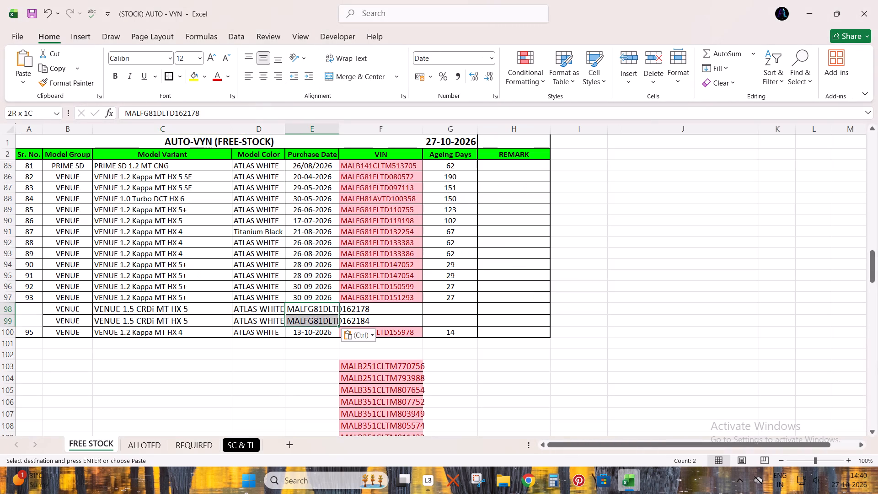
pyautogui.hotkey('ctrl', '+')
pyautogui.press('Return')
# Delete the surplus blank cells G98 and G99, shifting the rest of those rows back left.
pyautogui.press('Right')
pyautogui.hotkey('shift', 'Down')
pyautogui.press('Right')
pyautogui.hotkey('shift', 'Down')
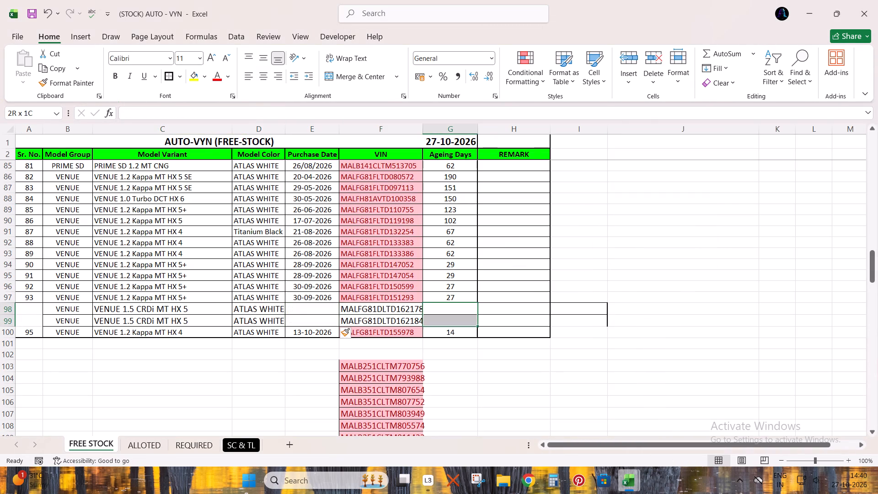
pyautogui.hotkey('ctrl', '-')
pyautogui.press('Return')
# Copy the plant billing dates of the two filtered Venue rows in STOCK and paste them at E98 in FREE STOCK.
pyautogui.press('Left')
pyautogui.press('Left')
pyautogui.hotkey('alt', 'Tab')
pyautogui.hotkey('ctrl', 'Right')
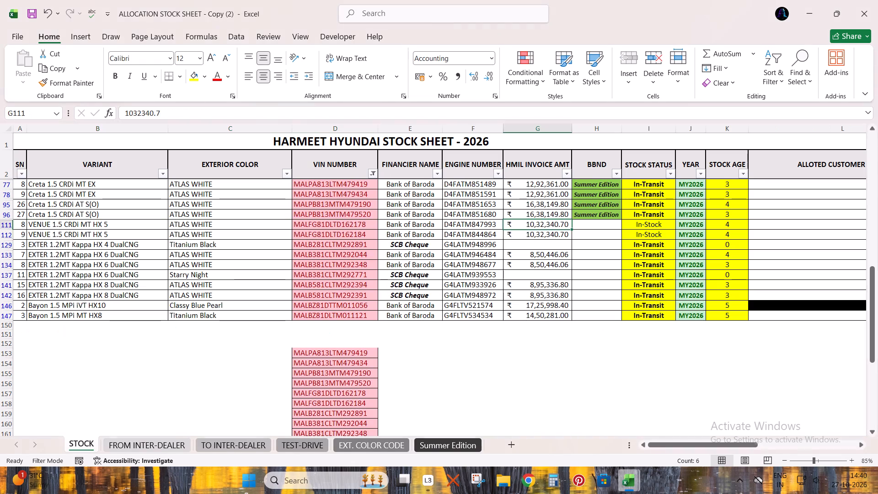
pyautogui.press('Right')
pyautogui.press('Right')
pyautogui.hotkey('shift', 'Right')
pyautogui.hotkey('ctrl', 'Right')
pyautogui.hotkey('ctrl', 'Right')
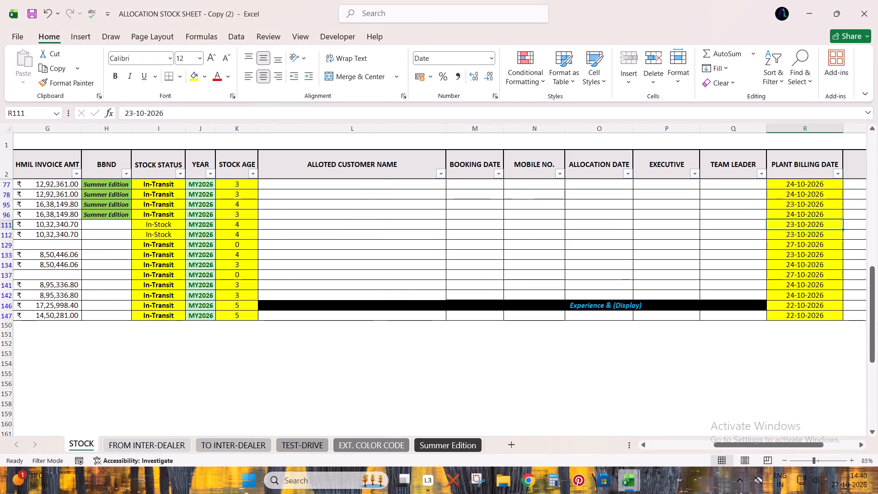
pyautogui.hotkey('shift', 'Down')
pyautogui.hotkey('ctrl', 'c')
pyautogui.hotkey('alt', 'Tab')
pyautogui.hotkey('ctrl', 'v')
# Fill the Ageing Days formula down into G98 and G99 for the two new Venue rows and save the workbook.
pyautogui.press('Right')
pyautogui.press('Right')
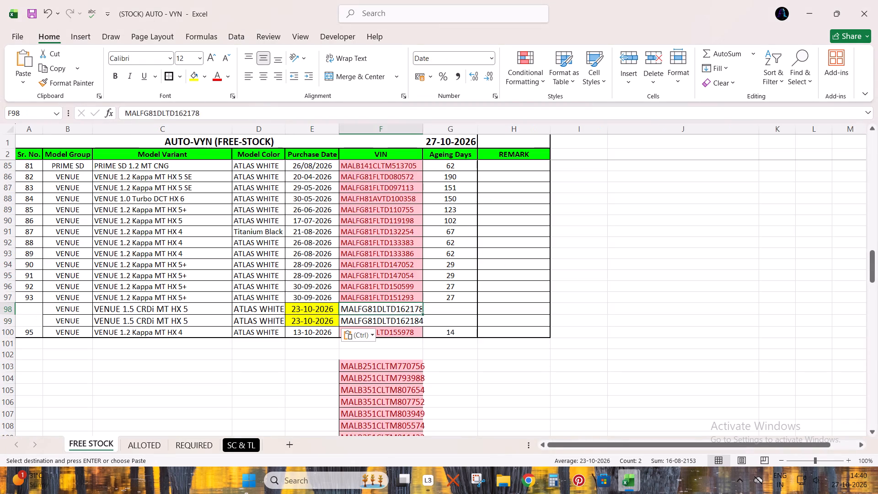
pyautogui.hotkey('ctrl', 'd')
pyautogui.press('Down')
pyautogui.hotkey('ctrl', 'd')
pyautogui.hotkey('ctrl', 'Left')
pyautogui.hotkey('ctrl', 'Left')
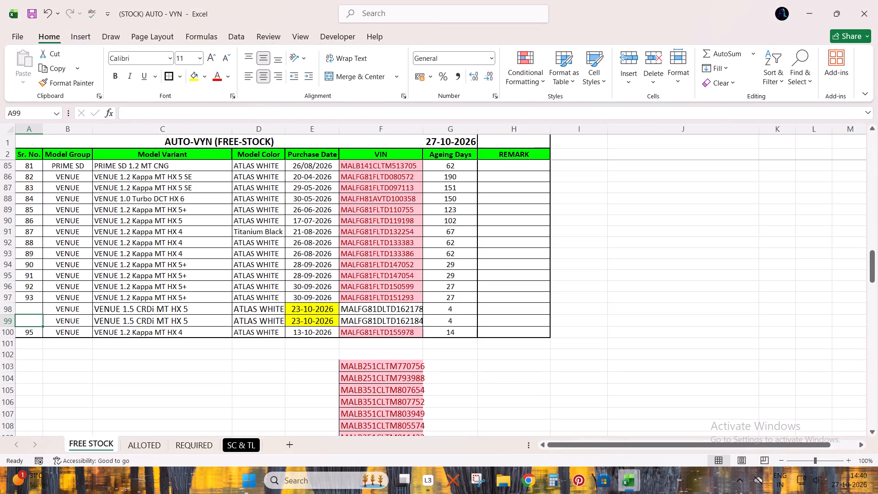
pyautogui.hotkey('ctrl', 's')
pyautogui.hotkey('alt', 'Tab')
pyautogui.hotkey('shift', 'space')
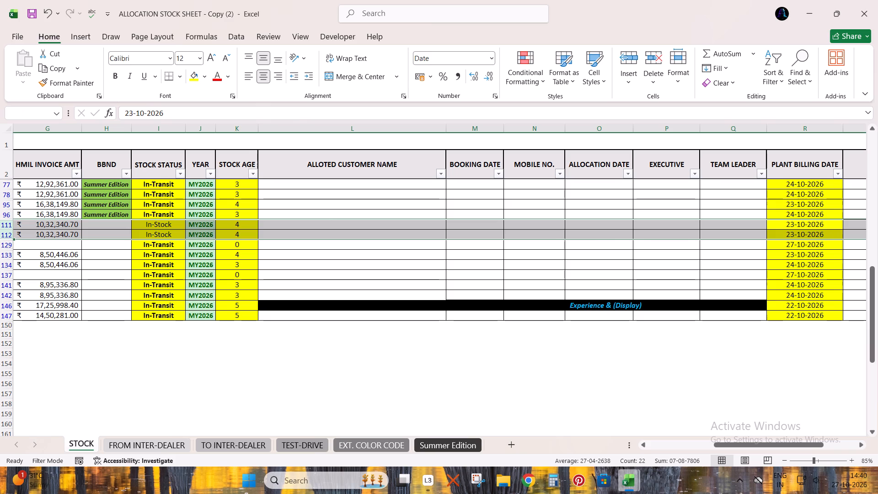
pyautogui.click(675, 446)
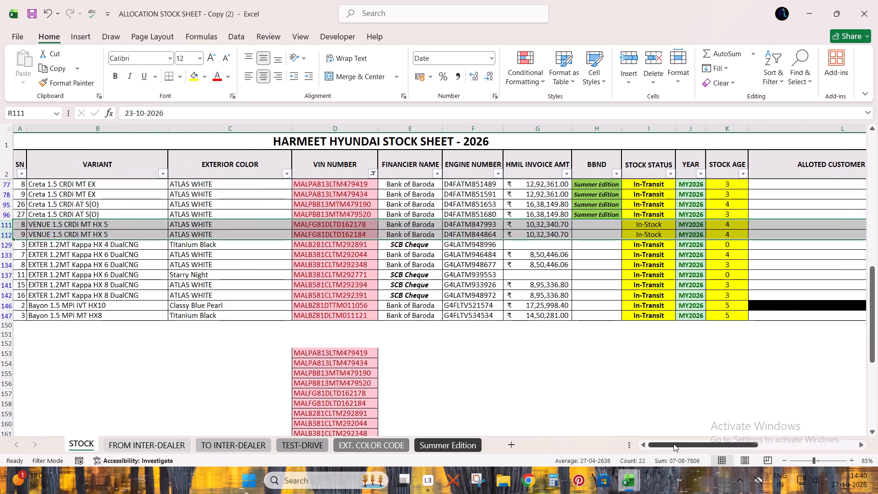
# In FREE STOCK, copy the formatting of row 97 onto rows 98 and 99 with Format Painter and save the workbook.
pyautogui.hotkey('alt', 'Tab')
pyautogui.click(376, 297)
pyautogui.hotkey('shift', 'space')
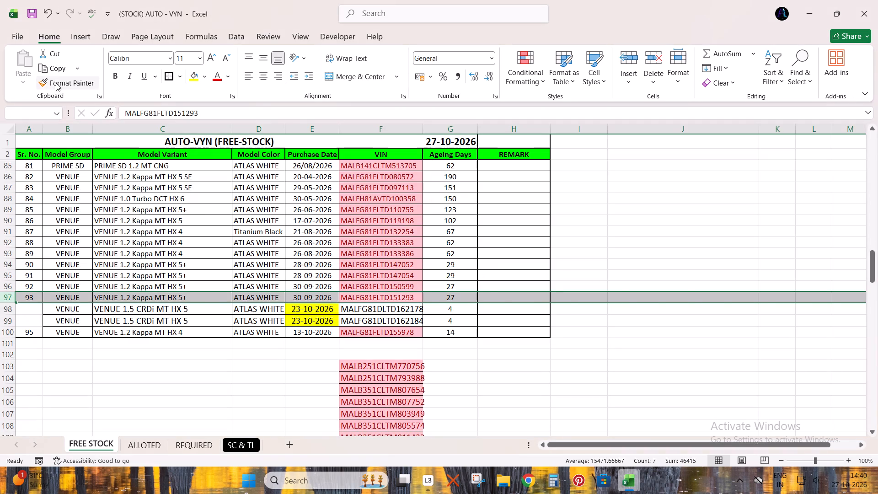
pyautogui.click(56, 83)
pyautogui.moveTo(6, 309); pyautogui.dragTo(9, 325)
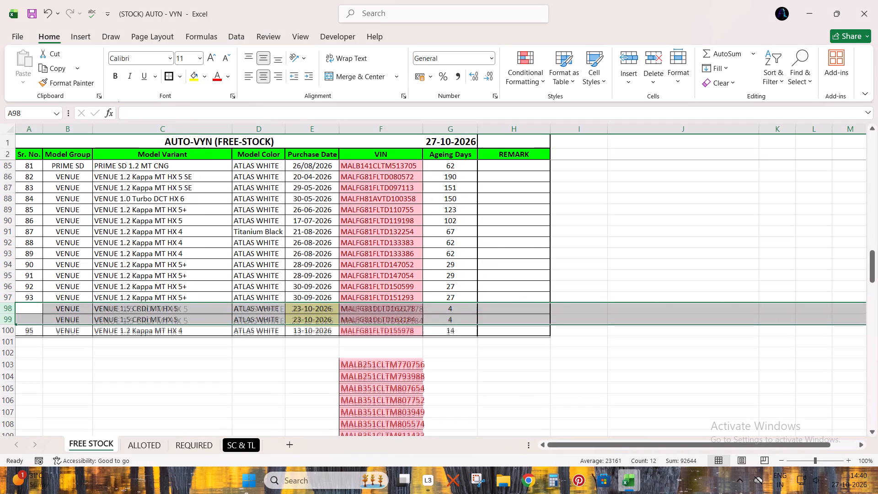
pyautogui.hotkey('ctrl', 's')
# In the ALLOCATION STOCK SHEET, select the variant cells of the six filtered Exter rows, B129 through B142.
pyautogui.hotkey('alt', 'Tab')
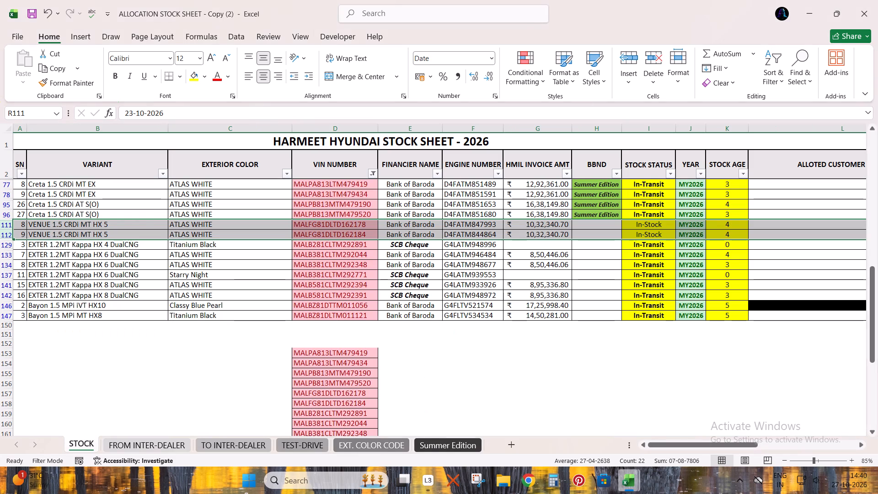
pyautogui.press('Down')
pyautogui.press('Down')
pyautogui.hotkey('ctrl', 'Left')
pyautogui.hotkey('ctrl', 'Left')
pyautogui.hotkey('ctrl', 'Left')
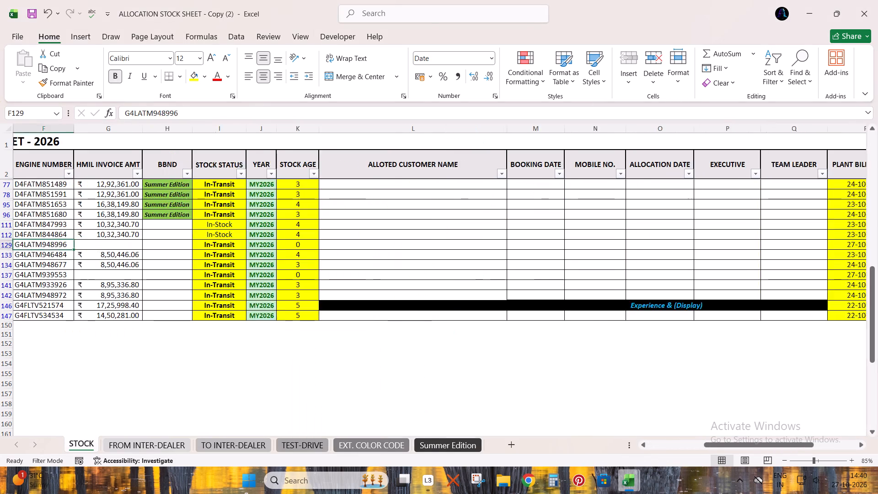
pyautogui.hotkey('ctrl', 'Left')
pyautogui.press('Right')
pyautogui.press('Up')
pyautogui.press('Down')
pyautogui.hotkey('shift', 'Down')
pyautogui.hotkey('shift', 'Down')
pyautogui.hotkey('shift', 'Down')
pyautogui.hotkey('shift', 'Down')
pyautogui.hotkey('shift', 'Down')
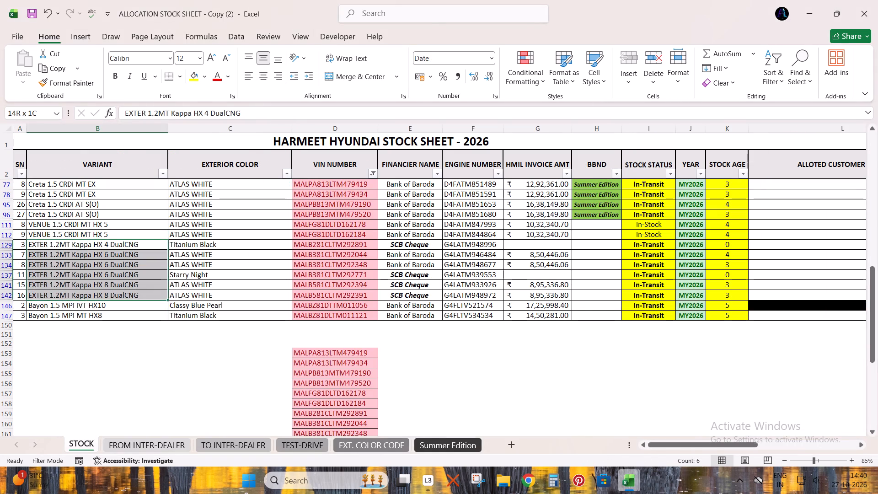
# In FREE STOCK, insert six blank rows at row 71, between the last Exter row and the first Grand i10 row.
pyautogui.hotkey('alt', 'Tab')
pyautogui.scroll(5, 263, 289)
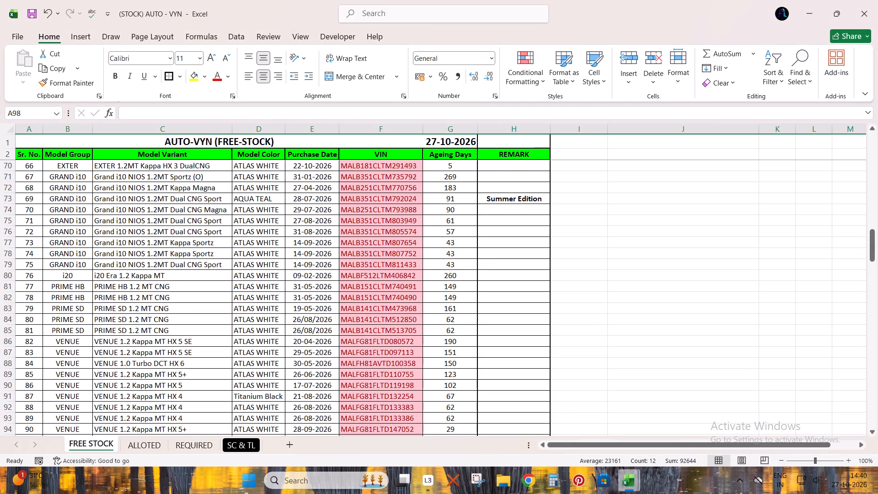
pyautogui.scroll(4, 227, 286)
pyautogui.press('Escape')
pyautogui.press('Escape')
pyautogui.press('Escape')
pyautogui.click(107, 311)
pyautogui.press('Escape')
pyautogui.press('Escape')
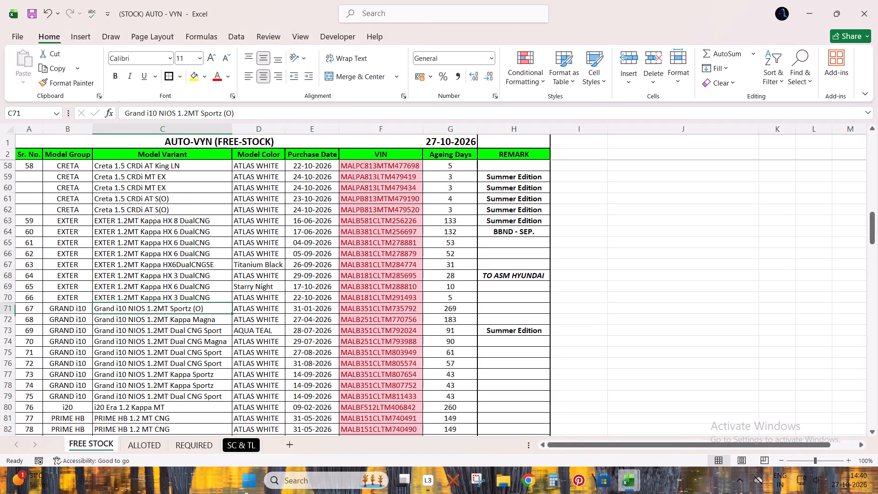
pyautogui.hotkey('shift', 'space')
pyautogui.hotkey('ctrl', '+')
pyautogui.hotkey('ctrl', '+')
pyautogui.hotkey('ctrl', '+')
pyautogui.hotkey('ctrl', '+')
pyautogui.hotkey('ctrl', '+')
pyautogui.hotkey('ctrl', '+')
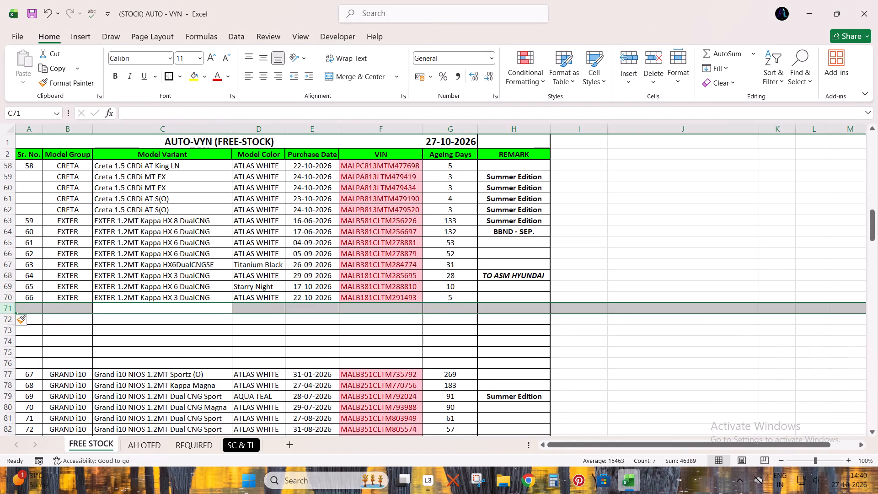
# Fill the model group EXTER down through the six new rows, B71 to B76.
pyautogui.press('Right')
pyautogui.press('Down')
pyautogui.press('Left')
pyautogui.press('Up')
pyautogui.press('Left')
pyautogui.hotkey('ctrl', 'd')
pyautogui.press('Down')
pyautogui.hotkey('ctrl', 'd')
pyautogui.press('Down')
pyautogui.hotkey('ctrl', 'd')
pyautogui.press('Down')
pyautogui.hotkey('ctrl', 'd')
pyautogui.hotkey('ctrl', 'd')
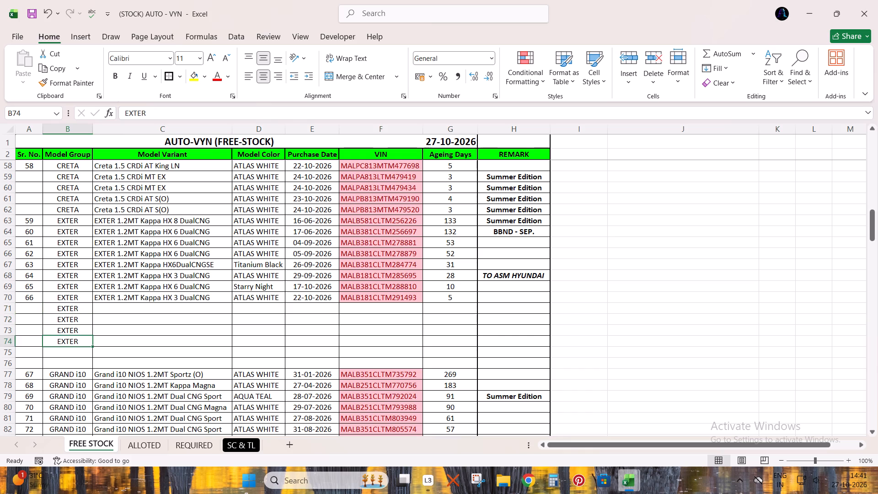
pyautogui.press('Down')
pyautogui.hotkey('ctrl', 'd')
pyautogui.press('Down')
pyautogui.hotkey('ctrl', 'd')
# Copy the variant, exterior color and VIN of the six filtered Exter rows in STOCK and paste them at C71 in FREE STOCK.
pyautogui.press('Right')
pyautogui.press('Up')
pyautogui.press('Up')
pyautogui.press('Up')
pyautogui.press('Up')
pyautogui.press('Up')
pyautogui.hotkey('alt', 'Tab')
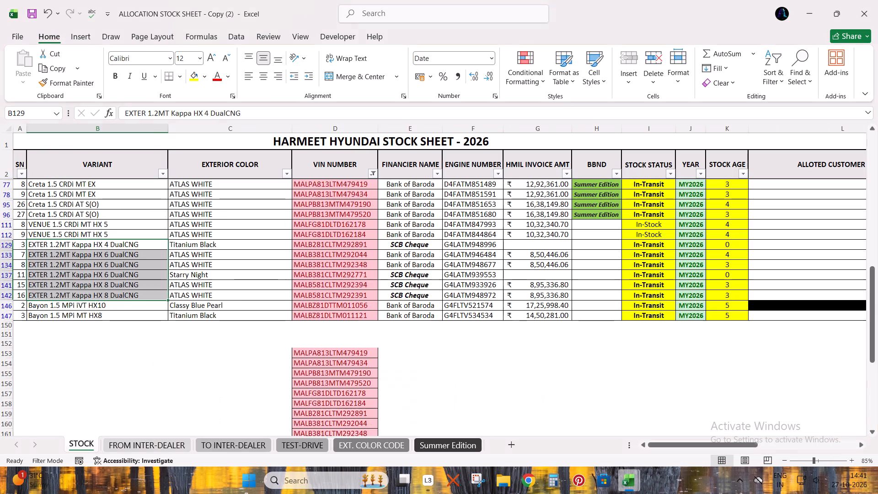
pyautogui.hotkey('shift', 'Right')
pyautogui.hotkey('shift', 'Right')
pyautogui.hotkey('ctrl', 'c')
pyautogui.hotkey('alt', 'Tab')
pyautogui.hotkey('ctrl', 'v')
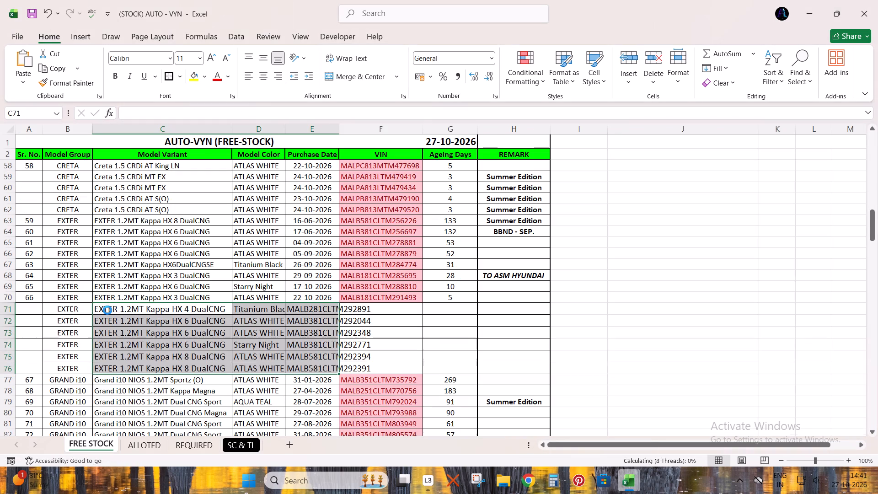
# Insert blank cells at E71:E76, shifting the pasted Exter VINs right into the VIN column.
pyautogui.press('Right')
pyautogui.press('Right')
pyautogui.press('Right')
pyautogui.press('Left')
pyautogui.hotkey('shift', 'Down')
pyautogui.hotkey('shift', 'Down')
pyautogui.hotkey('shift', 'Down')
pyautogui.hotkey('shift', 'Down')
pyautogui.hotkey('shift', 'Down')
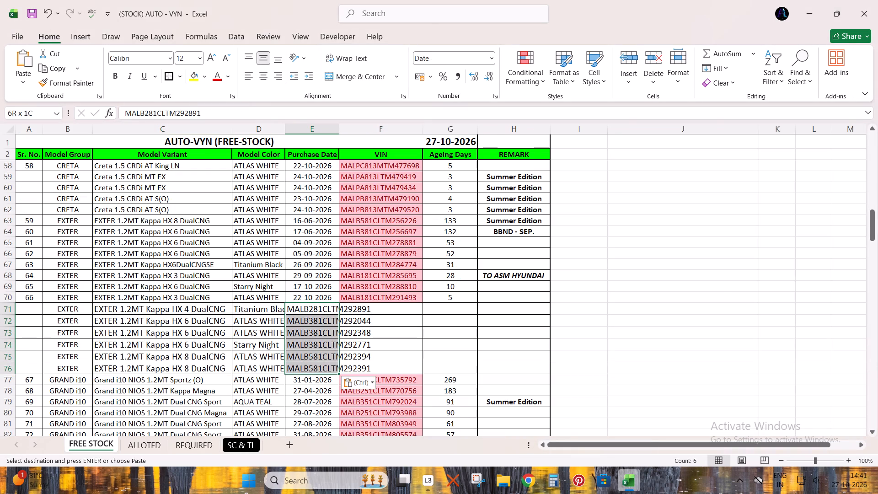
pyautogui.hotkey('ctrl', '+')
pyautogui.press('Return')
# Delete the surplus blank cells G71:G76, shifting the rest of those rows back left.
pyautogui.press('Right')
pyautogui.press('Right')
pyautogui.hotkey('shift', 'Down')
pyautogui.hotkey('shift', 'Down')
pyautogui.hotkey('shift', 'Down')
pyautogui.hotkey('shift', 'Down')
pyautogui.hotkey('shift', 'Down')
pyautogui.hotkey('ctrl', '-')
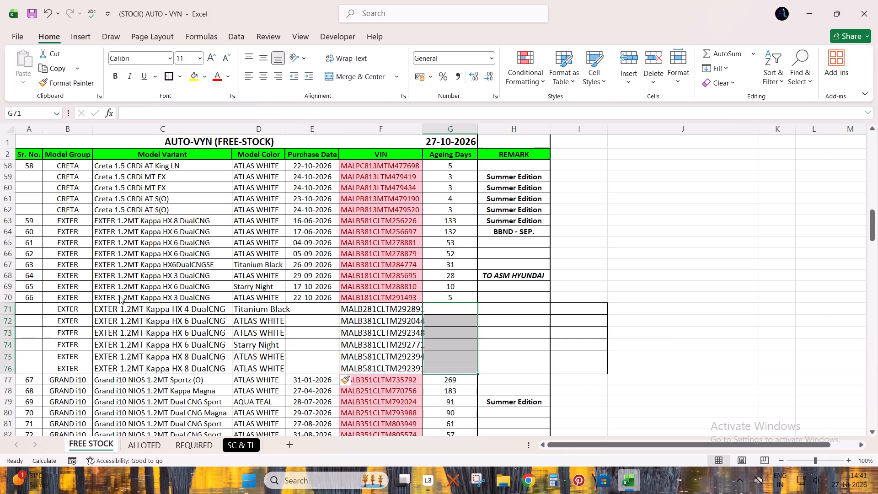
pyautogui.press('Return')
# In STOCK, set the font color of the six filtered Exter rows to red.
pyautogui.press('Left')
pyautogui.press('Left')
pyautogui.press('Left')
pyautogui.hotkey('alt', 'Tab')
pyautogui.hotkey('alt', 'Tab')
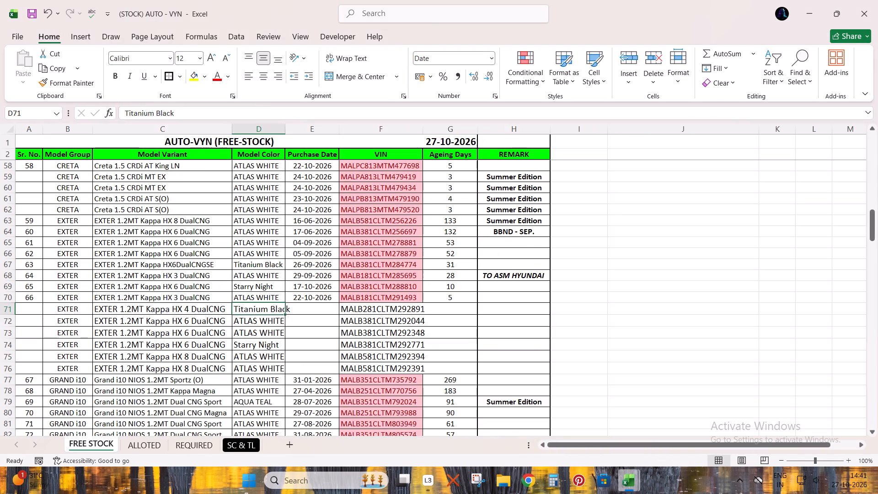
pyautogui.press('Right')
pyautogui.hotkey('alt', 'Tab')
pyautogui.hotkey('shift', 'space')
pyautogui.click(219, 79)
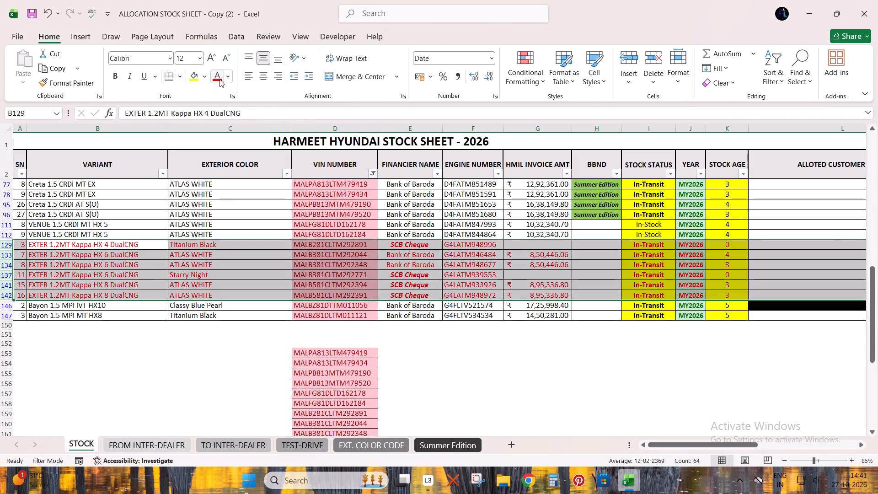
# Copy the plant billing dates of the six filtered Exter rows in STOCK and paste them at E71 in FREE STOCK.
pyautogui.hotkey('ctrl', 'Right')
pyautogui.hotkey('ctrl', 'Right')
pyautogui.hotkey('ctrl', 'Right')
pyautogui.hotkey('ctrl', 'Right')
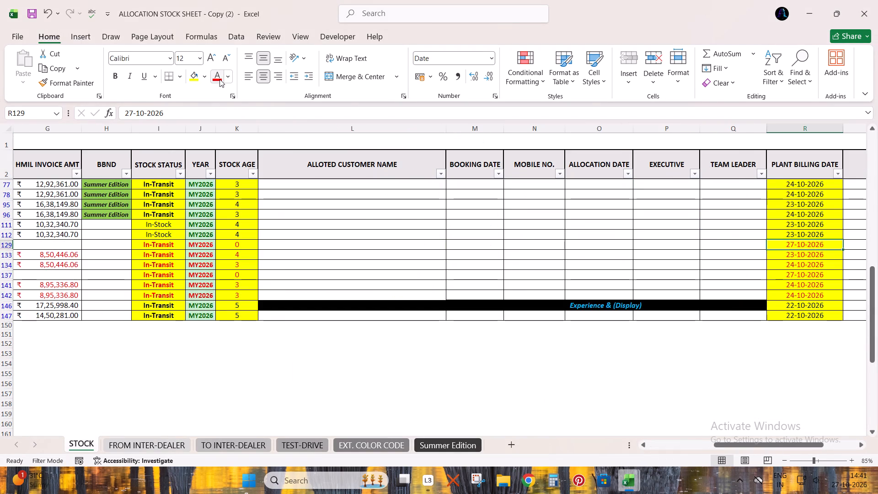
pyautogui.hotkey('shift', 'Down')
pyautogui.hotkey('shift', 'Down')
pyautogui.hotkey('shift', 'Down')
pyautogui.hotkey('shift', 'Down')
pyautogui.hotkey('shift', 'Down')
pyautogui.hotkey('ctrl', 'c')
pyautogui.hotkey('ctrl', 'v')
pyautogui.press('Escape')
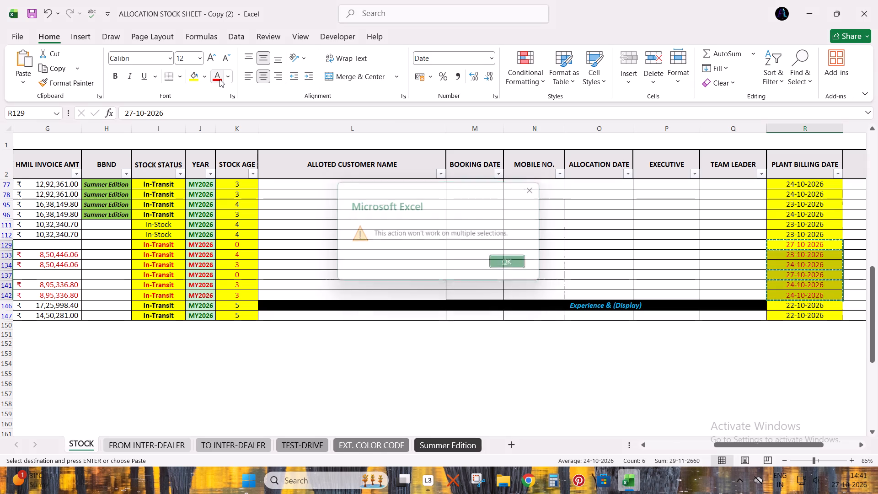
pyautogui.hotkey('ctrl', 'c')
pyautogui.hotkey('alt', 'Tab')
pyautogui.hotkey('ctrl', 'v')
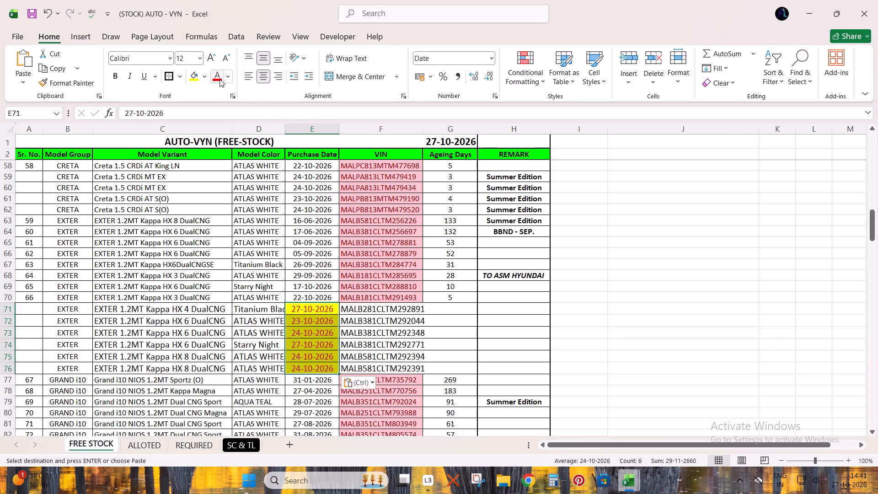
# Fill the Ageing Days formula down from G70 through G71:G76 for the six new Exter rows.
pyautogui.press('Right')
pyautogui.press('Right')
pyautogui.hotkey('ctrl', 'd')
pyautogui.press('Down')
pyautogui.hotkey('ctrl', 'd')
pyautogui.press('Down')
pyautogui.hotkey('ctrl', 'd')
pyautogui.press('Down')
pyautogui.hotkey('ctrl', 'd')
pyautogui.press('Down')
pyautogui.hotkey('ctrl', 'd')
pyautogui.press('Down')
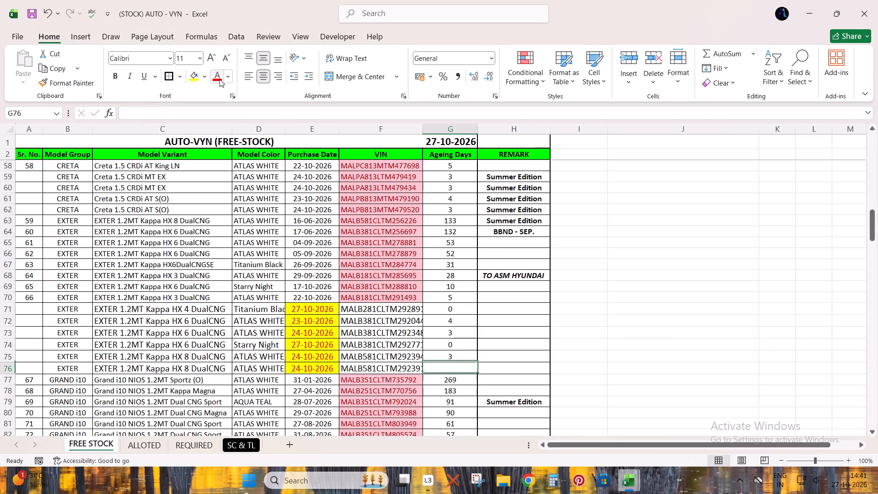
pyautogui.hotkey('ctrl', 'd')
# Copy the formatting of row 70 onto rows 71 to 76 with Format Painter and save the workbook.
pyautogui.press('Up')
pyautogui.press('Left')
pyautogui.press('Up')
pyautogui.press('Up')
pyautogui.press('Up')
pyautogui.press('Up')
pyautogui.press('Up')
pyautogui.hotkey('shift', 'space')
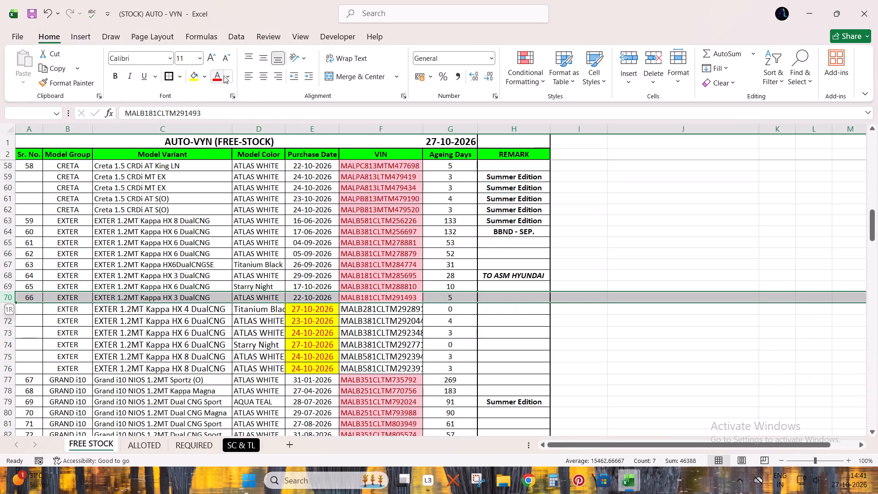
pyautogui.click(54, 83)
pyautogui.moveTo(6, 311); pyautogui.dragTo(11, 348)
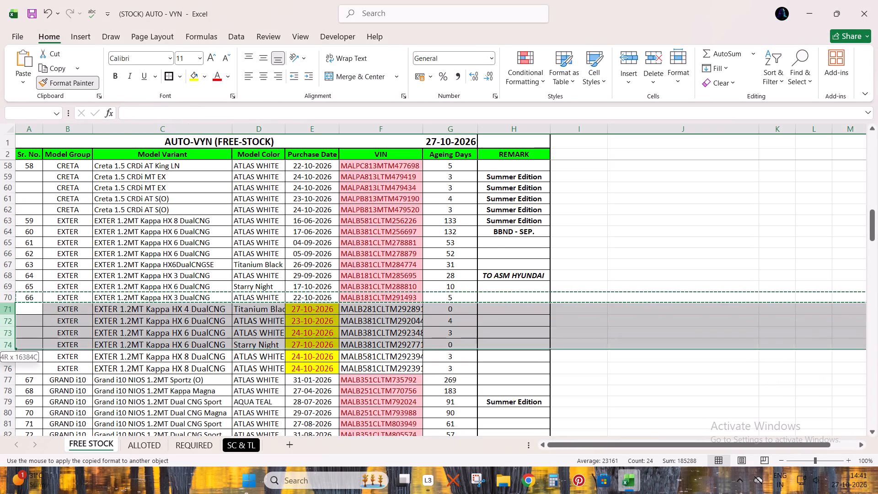
pyautogui.moveTo(11, 348); pyautogui.dragTo(15, 371)
pyautogui.hotkey('ctrl', 's')
# Locate the two filtered Bayon rows in STOCK, and insert two blank rows at row 87 in FREE STOCK, above the first PRIME HB row.
pyautogui.hotkey('alt', 'Tab')
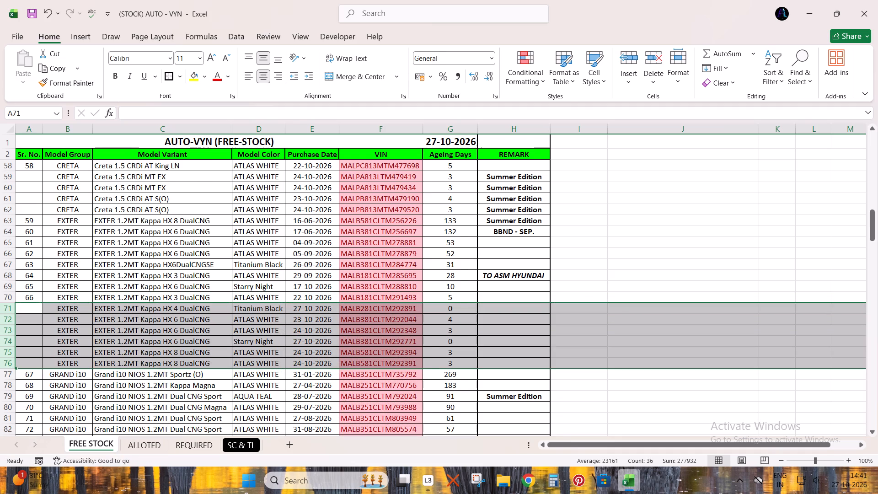
pyautogui.hotkey('ctrl', 'Left')
pyautogui.hotkey('ctrl', 'Left')
pyautogui.hotkey('ctrl', 'Left')
pyautogui.hotkey('ctrl', 'Left')
pyautogui.hotkey('ctrl', 'Left')
pyautogui.press('Right')
pyautogui.press('Down')
pyautogui.hotkey('ctrl', 'Down')
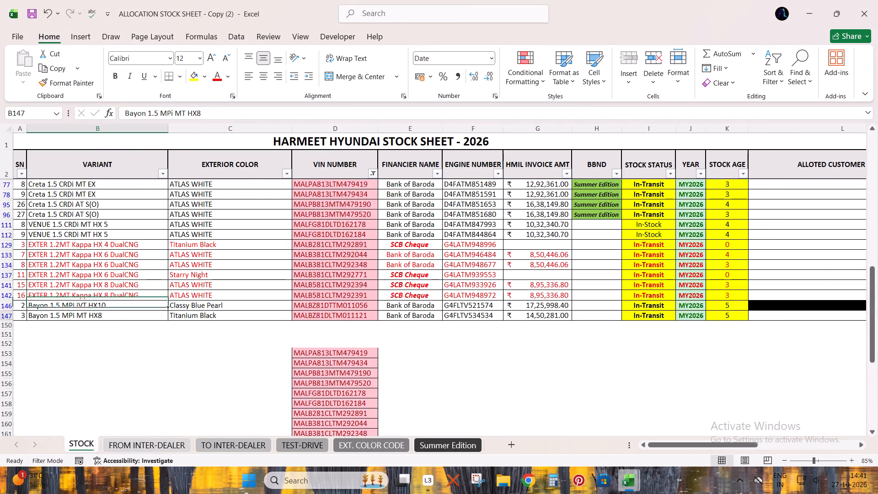
pyautogui.hotkey('alt', 'Tab')
pyautogui.scroll(-3, 188, 387)
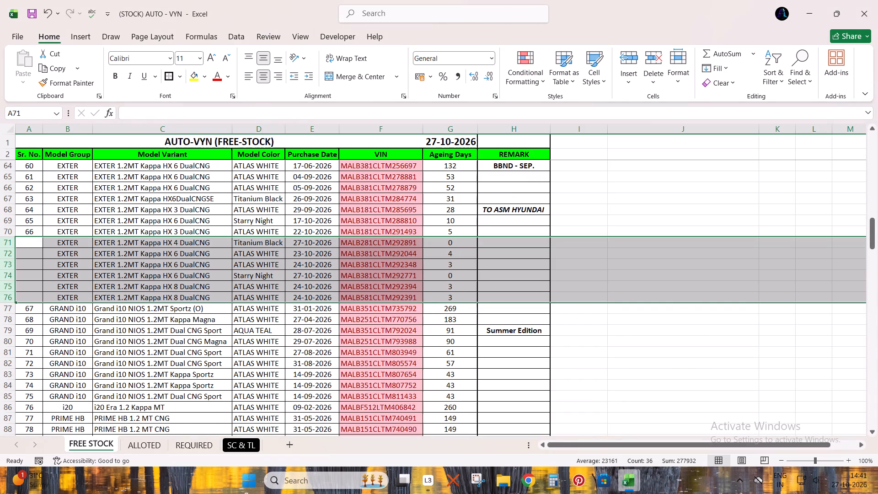
pyautogui.scroll(-1, 183, 392)
pyautogui.scroll(-1, 134, 359)
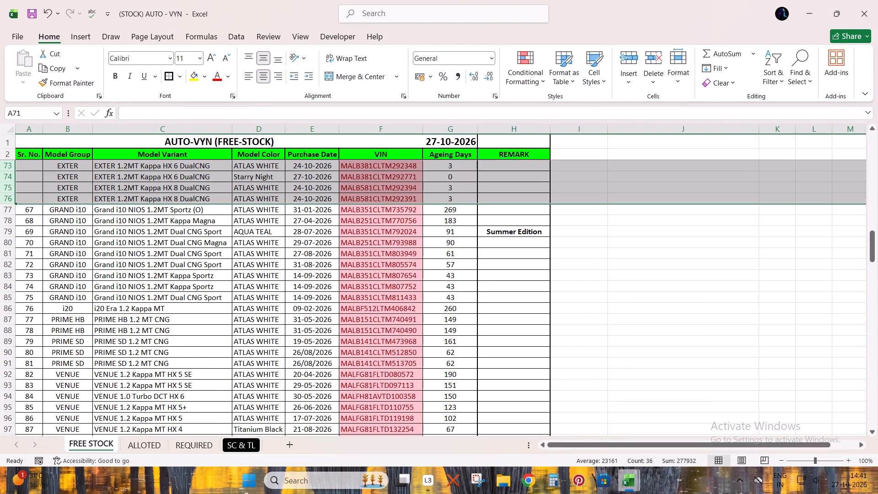
pyautogui.click(126, 321)
pyautogui.press('Escape')
pyautogui.press('Escape')
pyautogui.hotkey('shift', 'space')
pyautogui.hotkey('ctrl', '+')
pyautogui.hotkey('ctrl', '+')
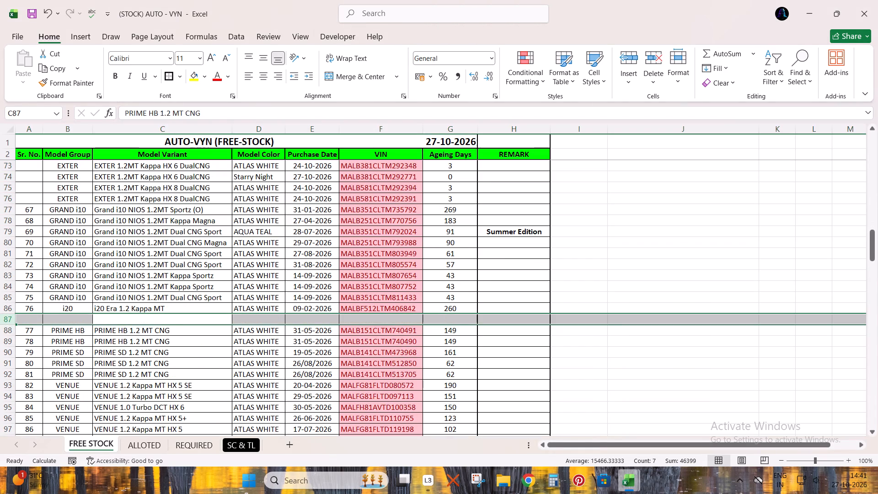
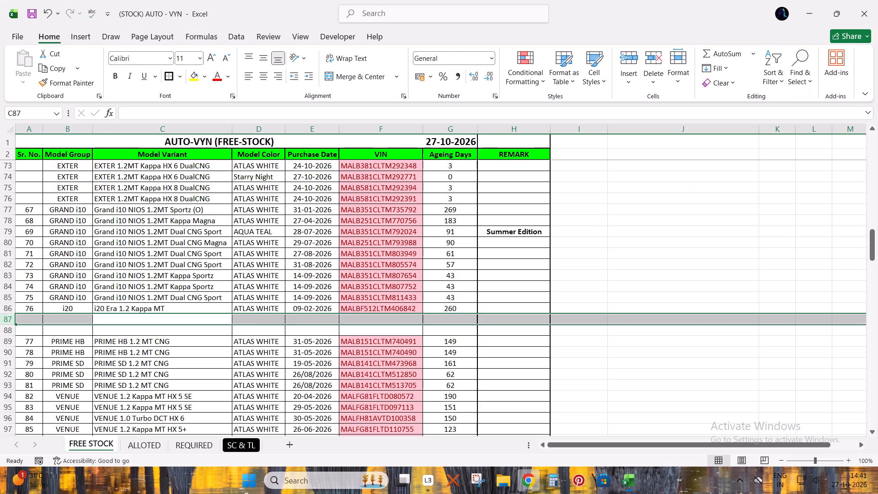
# Paste the Bayon model group into B87 of FREE STOCK and enter =UPPER(B87) in B88.
pyautogui.scroll(-7, 129, 311)
pyautogui.scroll(7, 128, 311)
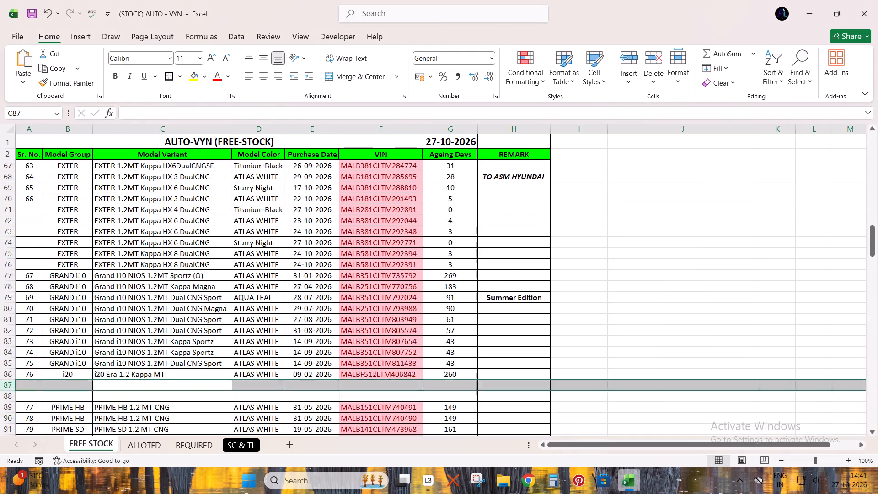
pyautogui.scroll(19, 130, 307)
pyautogui.scroll(-8, 149, 303)
pyautogui.scroll(1, 149, 303)
pyautogui.scroll(-3, 149, 303)
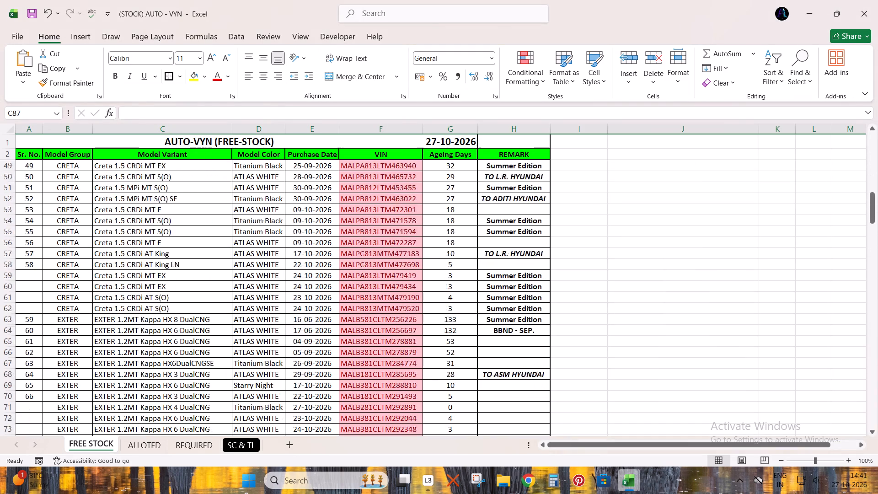
pyautogui.scroll(-7, 149, 303)
pyautogui.scroll(-2, 89, 338)
pyautogui.click(76, 321)
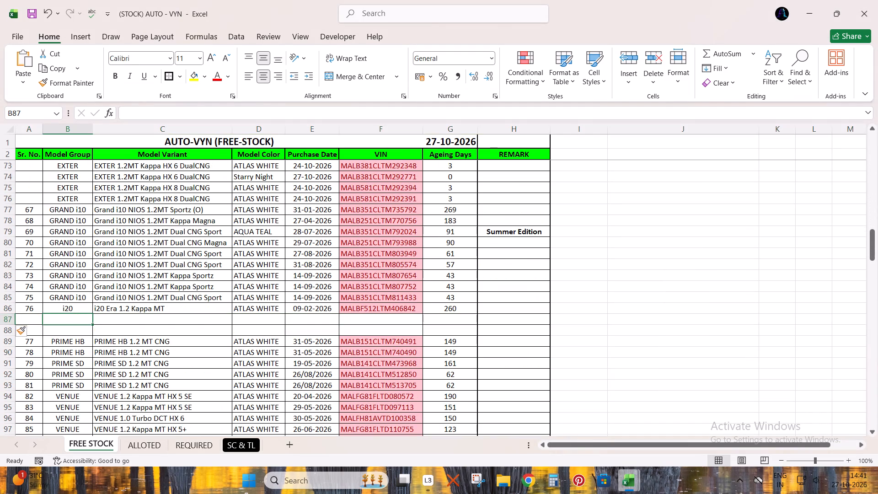
pyautogui.hotkey('ctrl', 'v')
pyautogui.press('Down')
pyautogui.write('=upp')
pyautogui.press('Tab')
pyautogui.press('Up')
pyautogui.hotkey('shift', ')')
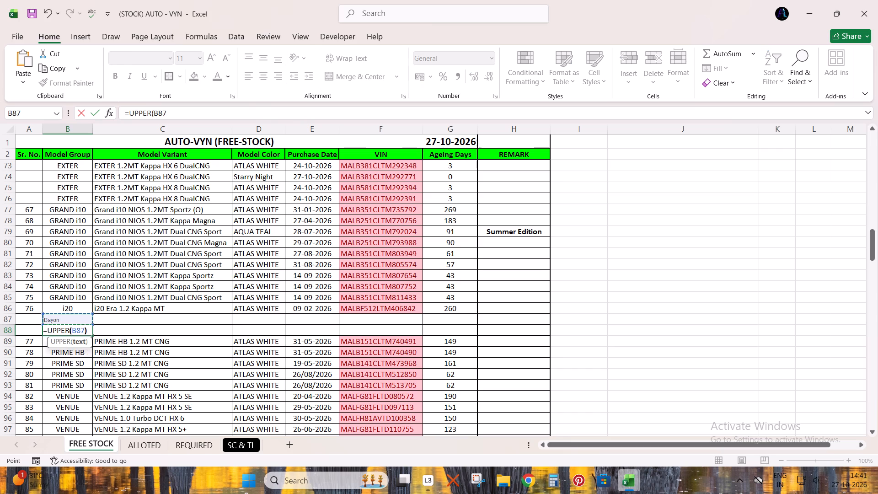
pyautogui.press('Return')
# Convert the B88 formula to its value, BAYON, and copy it into B87.
pyautogui.press('Up')
pyautogui.hotkey('ctrl', 'c')
pyautogui.hotkey('ctrl', 'v')
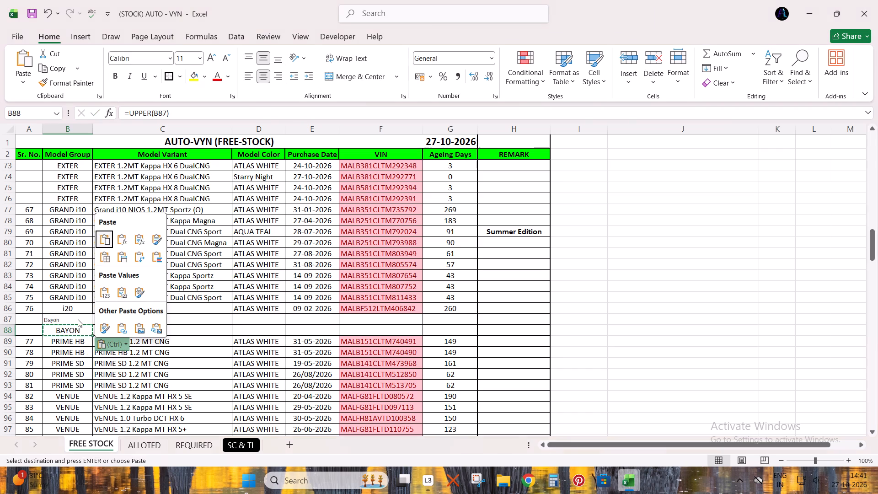
pyautogui.press('Down')
pyautogui.press('Down')
pyautogui.press('Return')
pyautogui.press('Up')
pyautogui.hotkey('ctrl', 'v')
pyautogui.press('Escape')
# Copy the variant, exterior color and VIN of the two filtered Bayon rows in STOCK and paste them at C87 in FREE STOCK.
pyautogui.press('Right')
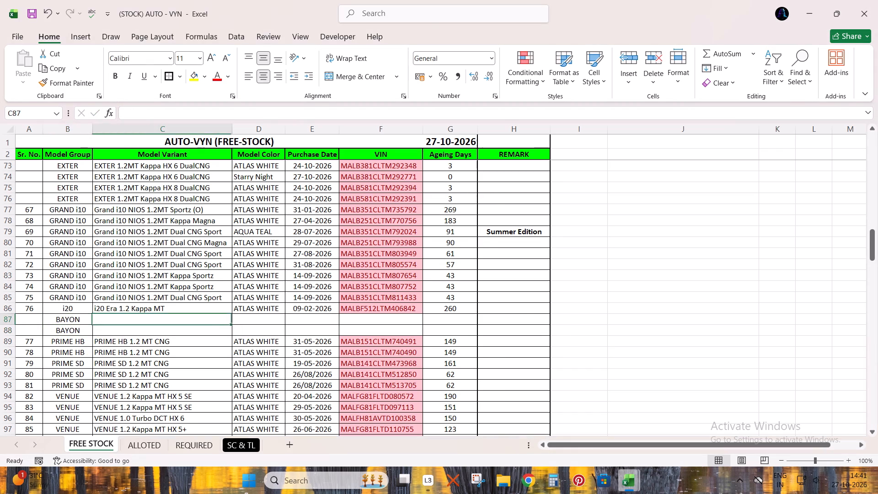
pyautogui.hotkey('alt', 'Tab')
pyautogui.hotkey('alt', 'Tab')
pyautogui.hotkey('alt', 'Tab')
pyautogui.hotkey('alt', 'Tab')
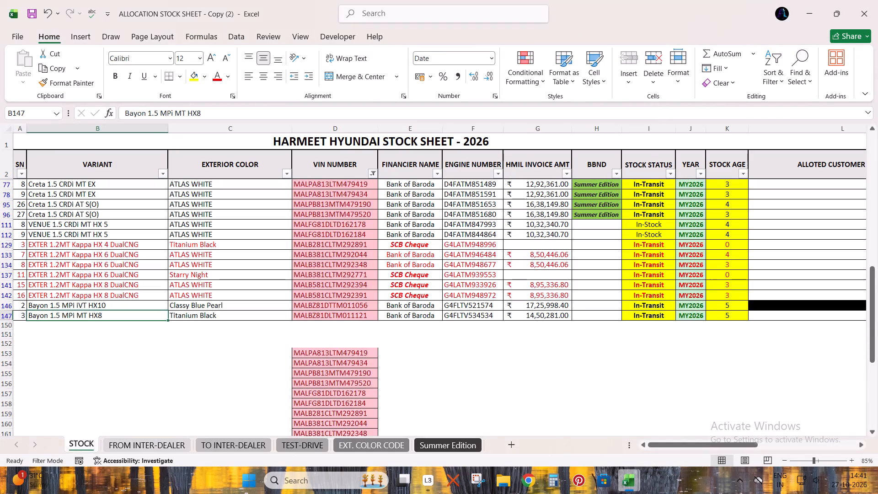
pyautogui.hotkey('shift', 'Up')
pyautogui.press('Down')
pyautogui.press('Up')
pyautogui.press('Up')
pyautogui.hotkey('shift', 'Right')
pyautogui.hotkey('shift', 'Down')
pyautogui.hotkey('shift', 'Right')
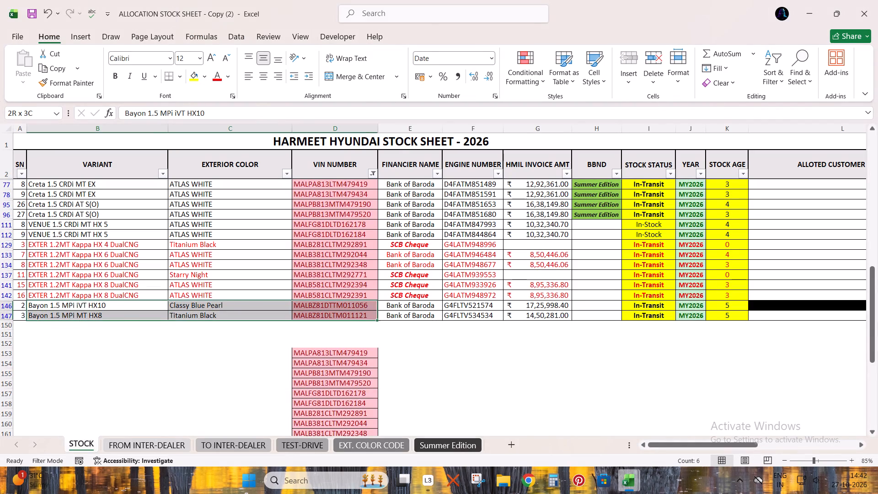
pyautogui.hotkey('ctrl', 'c')
pyautogui.hotkey('alt', 'Tab')
pyautogui.hotkey('ctrl', 'v')
# Insert blank cells at E87:E88 to shift the Bayon VINs into column F, and delete the surplus cells G87:G88.
pyautogui.press('Right')
pyautogui.hotkey('shift', 'Down')
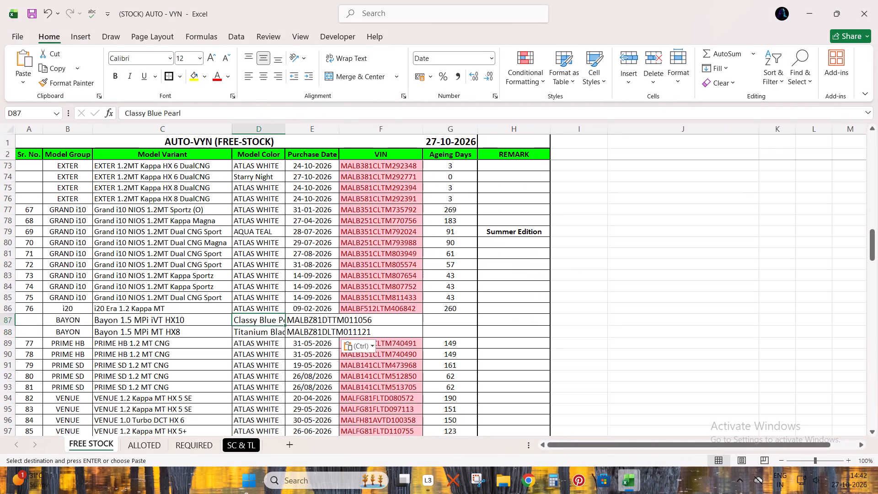
pyautogui.press('Right')
pyautogui.hotkey('shift', 'Down')
pyautogui.hotkey('ctrl', '+')
pyautogui.press('Return')
pyautogui.press('Right')
pyautogui.press('Right')
pyautogui.hotkey('shift', 'Down')
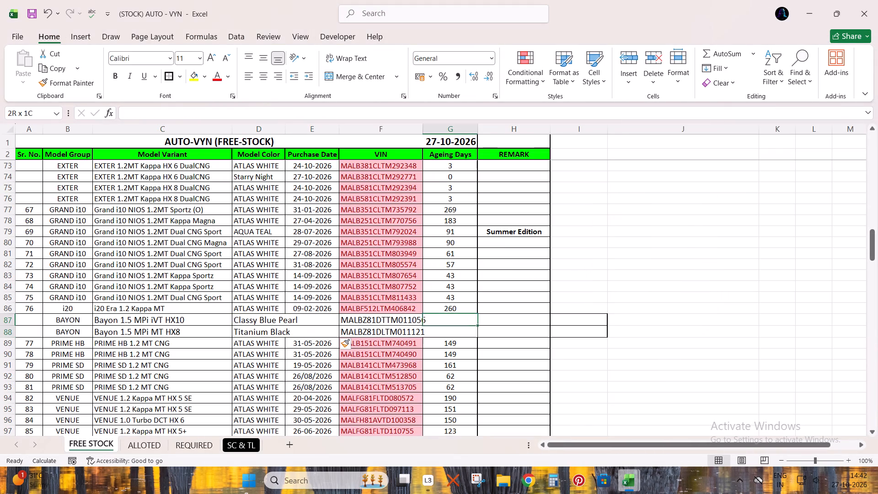
pyautogui.hotkey('ctrl', '-')
pyautogui.press('Return')
# Copy the plant billing dates of the two filtered Bayon rows in STOCK and paste them at E87 in FREE STOCK.
pyautogui.press('Left')
pyautogui.press('Left')
pyautogui.hotkey('alt', 'Tab')
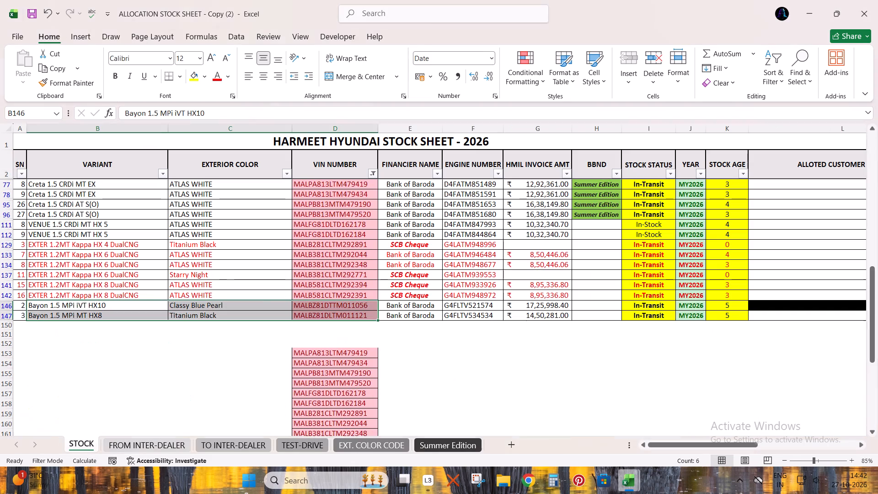
pyautogui.press('Right')
pyautogui.hotkey('ctrl', 'Right')
pyautogui.hotkey('ctrl', 'Right')
pyautogui.hotkey('ctrl', 'Right')
pyautogui.hotkey('ctrl', 'Right')
pyautogui.press('Right')
pyautogui.hotkey('shift', 'Down')
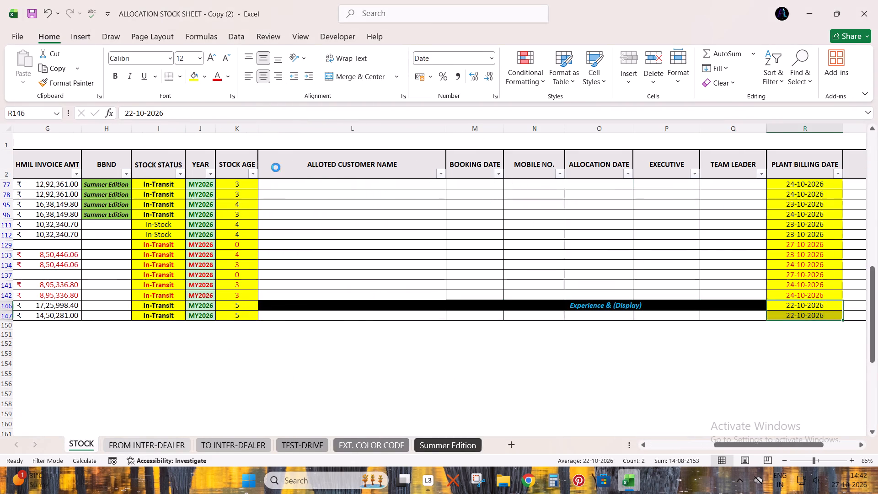
pyautogui.hotkey('ctrl', 'c')
pyautogui.hotkey('alt', 'Tab')
pyautogui.hotkey('ctrl', 'v')
# Fill the Ageing Days formula down from G86 through G87:G88 for the two Bayon rows.
pyautogui.press('Right')
pyautogui.press('Right')
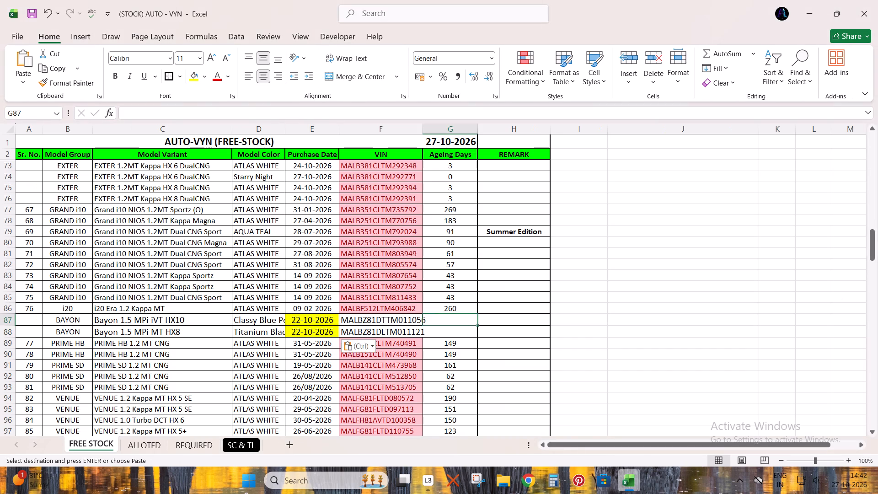
pyautogui.press('Right')
pyautogui.press('Left')
pyautogui.hotkey('ctrl', 'd')
pyautogui.press('Down')
pyautogui.hotkey('ctrl', 'd')
# Check the Bayon allotment in STOCK, and enter the remark Display in H87 of FREE STOCK in italics.
pyautogui.press('Right')
pyautogui.press('Up')
pyautogui.hotkey('alt', 'Tab')
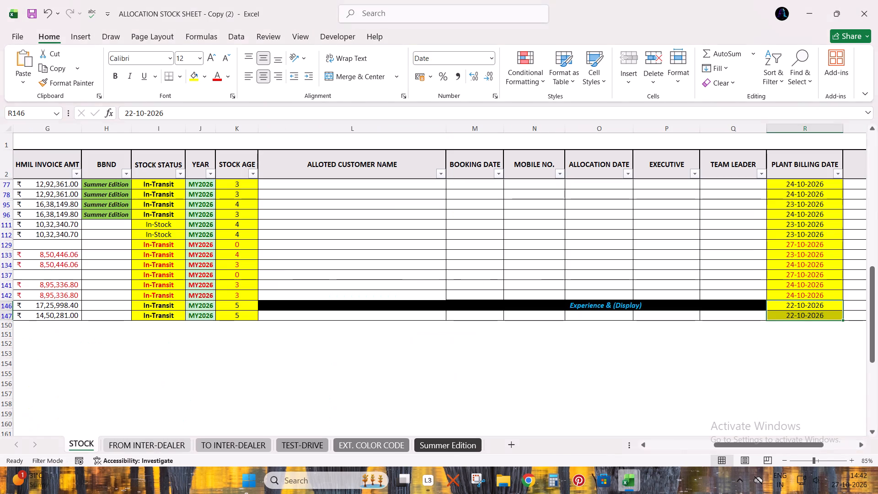
pyautogui.press('Left')
pyautogui.hotkey('alt', 'Tab')
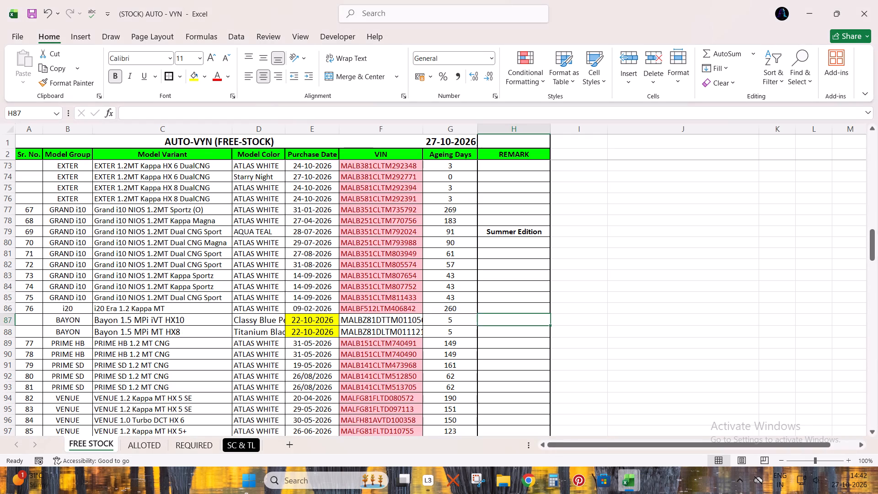
pyautogui.write('Dis')
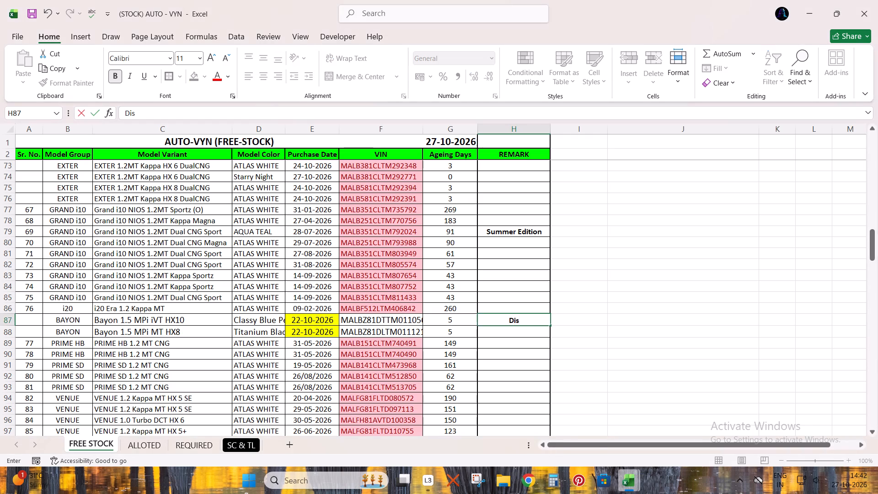
pyautogui.write('play')
pyautogui.press('Return')
pyautogui.press('Up')
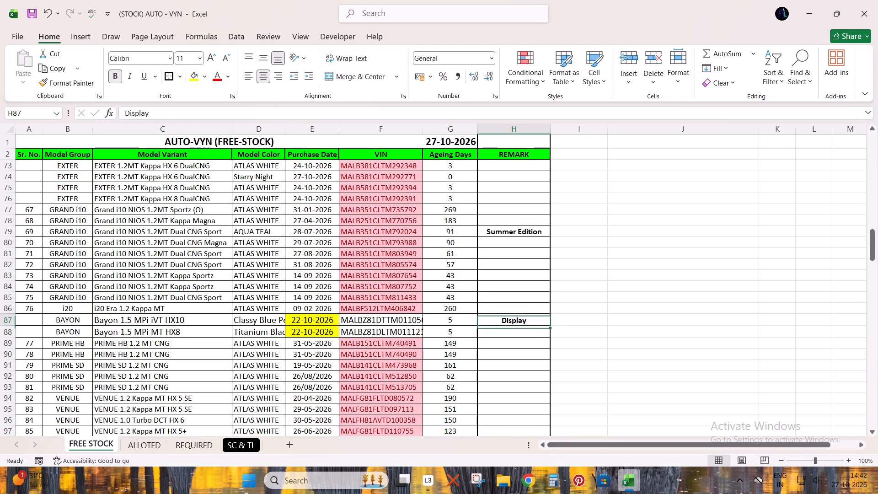
pyautogui.hotkey('ctrl', 'i')
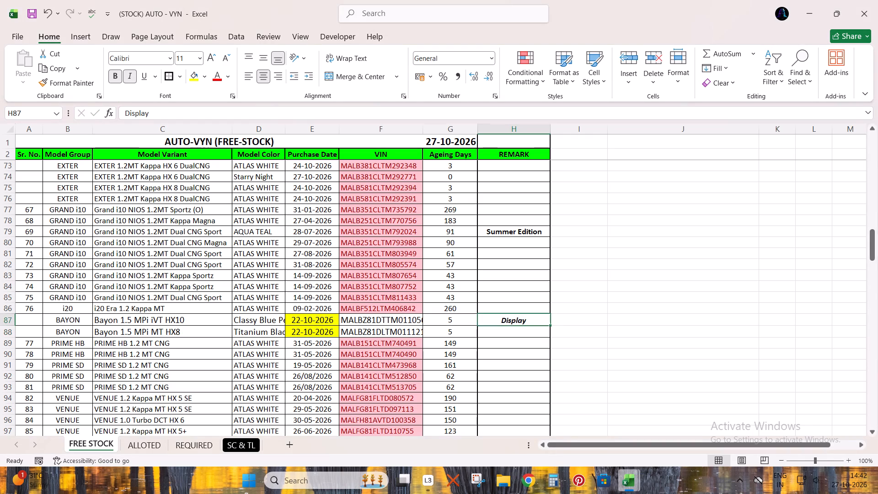
# Copy the formatting of row 85 onto rows 86 to 88 with Format Painter and save the workbook.
pyautogui.press('Left')
pyautogui.hotkey('ctrl', 'Left')
pyautogui.hotkey('ctrl', 'Left')
pyautogui.hotkey('ctrl', 's')
pyautogui.press('Up')
pyautogui.press('Right')
pyautogui.press('Up')
pyautogui.hotkey('shift', 'space')
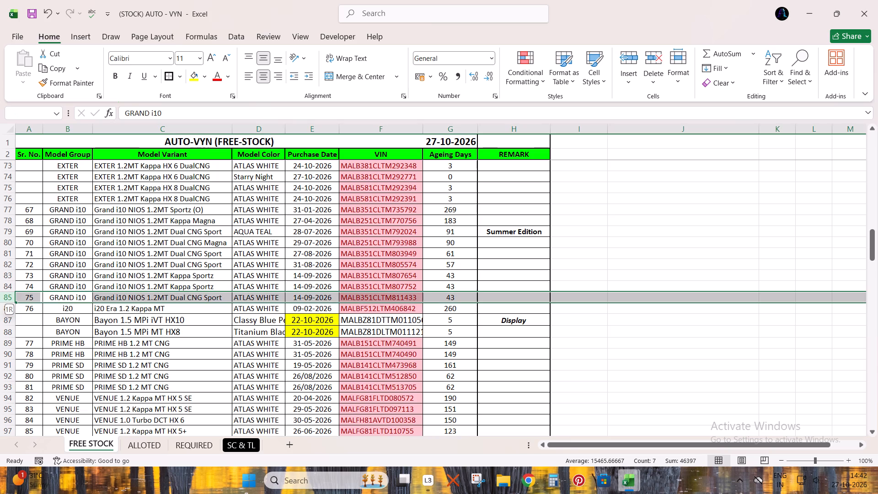
pyautogui.click(64, 84)
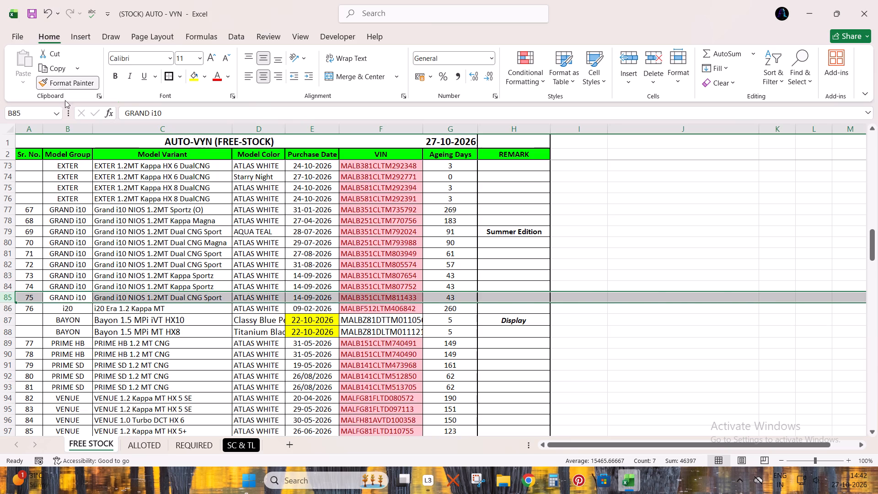
pyautogui.moveTo(1, 309); pyautogui.dragTo(1, 337)
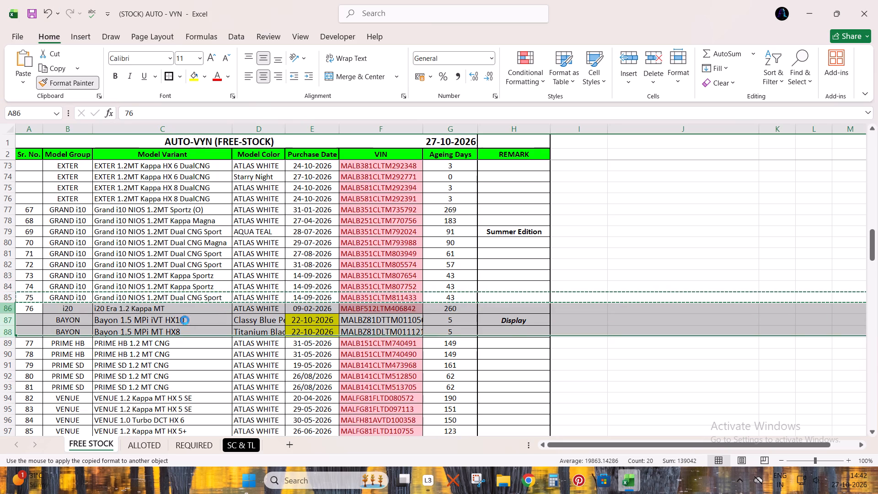
pyautogui.hotkey('ctrl', 's')
# Sort the FREE STOCK rows A to Z by Model Group from B3 down, expanding the sort to the whole table.
pyautogui.click(389, 251)
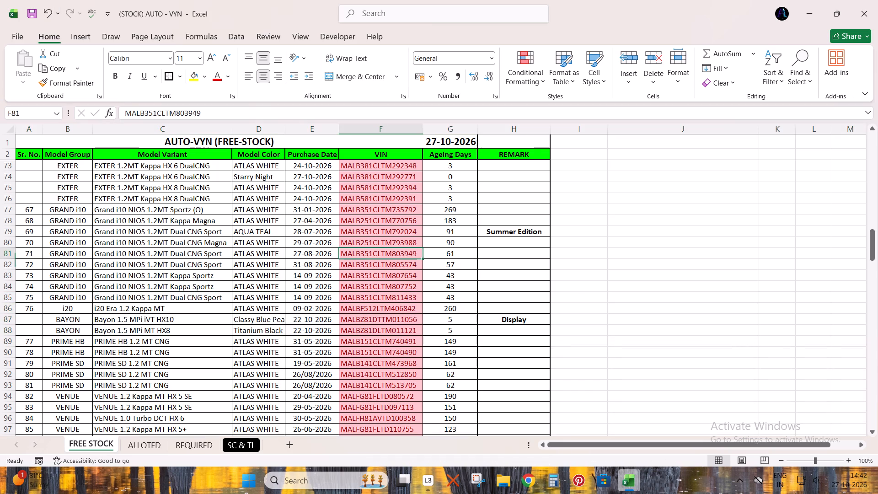
pyautogui.hotkey('ctrl', 'Up')
pyautogui.press('Right')
pyautogui.press('Down')
pyautogui.press('Left')
pyautogui.press('Up')
pyautogui.press('Left')
pyautogui.press('Left')
pyautogui.press('Left')
pyautogui.press('Down')
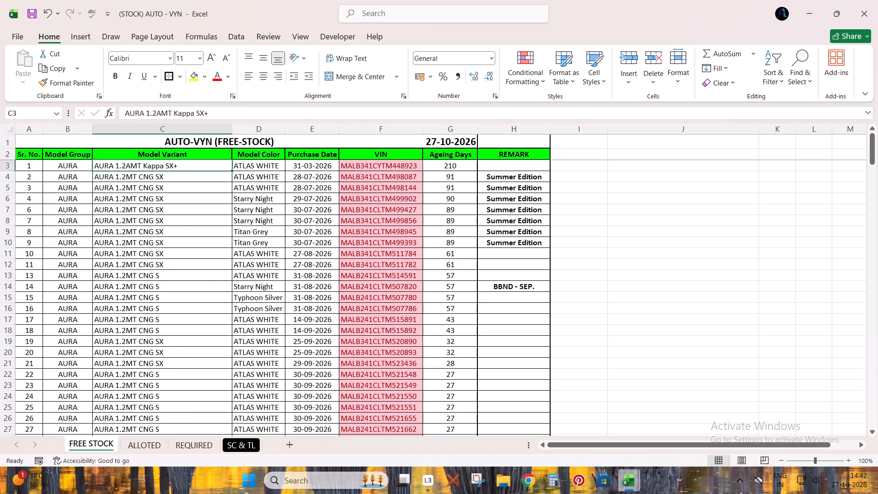
pyautogui.hotkey('ctrl', 'shift', 'Down')
pyautogui.press('Up')
pyautogui.press('Left')
pyautogui.press('Down')
pyautogui.hotkey('ctrl', 'shift', 'Down')
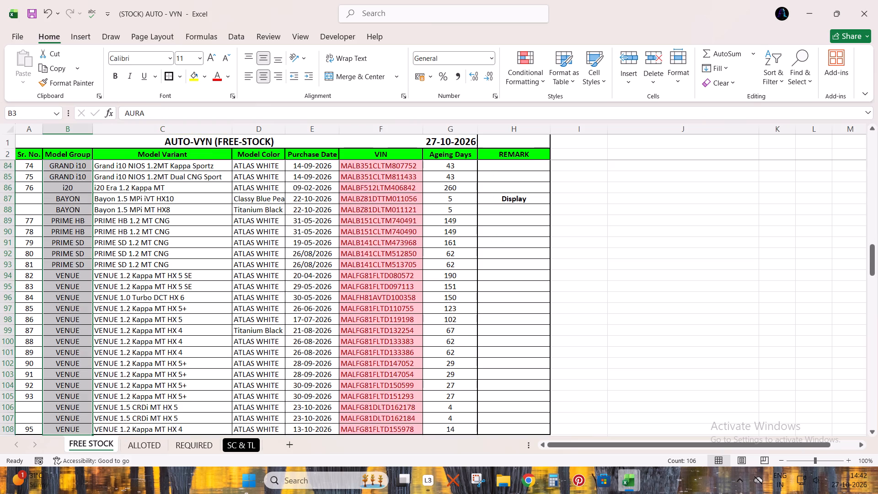
pyautogui.click(785, 70)
pyautogui.click(778, 102)
pyautogui.press('Return')
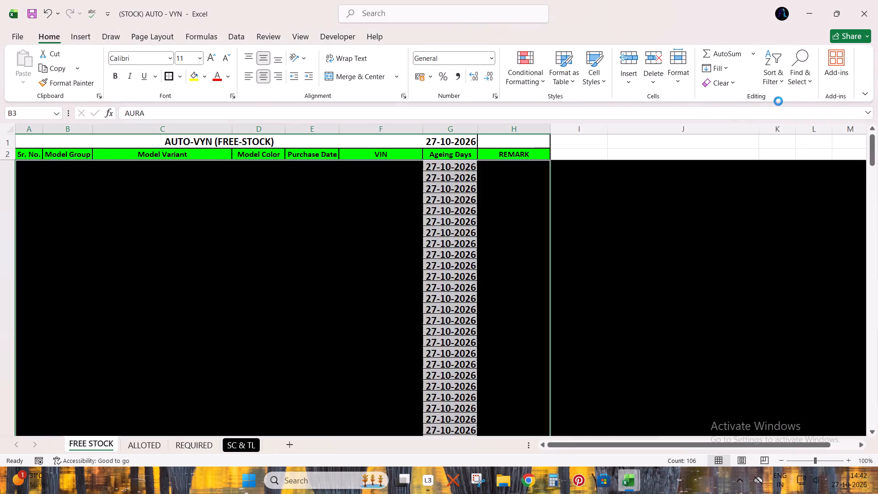
# Examine the sorted FREE STOCK table and the separate VIN list beneath it.
pyautogui.scroll(4, 300, 231)
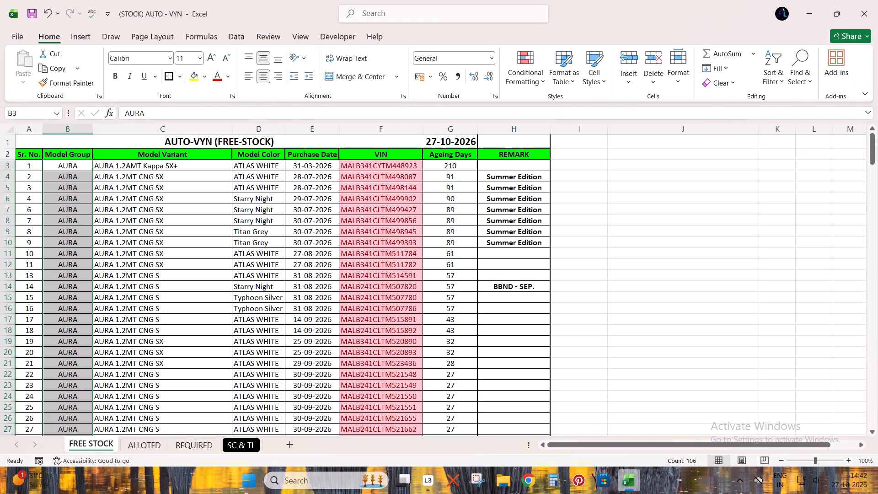
pyautogui.moveTo(453, 166); pyautogui.dragTo(426, 445)
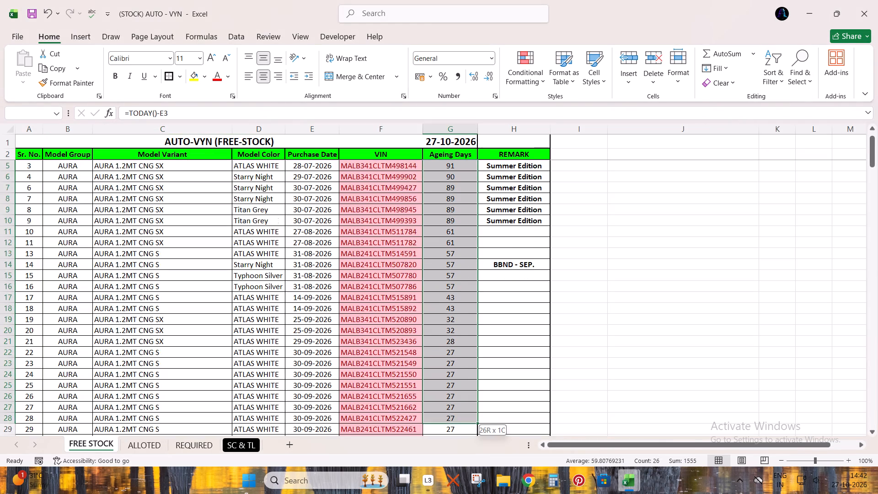
pyautogui.moveTo(426, 445); pyautogui.dragTo(425, 434)
pyautogui.click(392, 278)
pyautogui.hotkey('ctrl', 'Up')
pyautogui.press('Down')
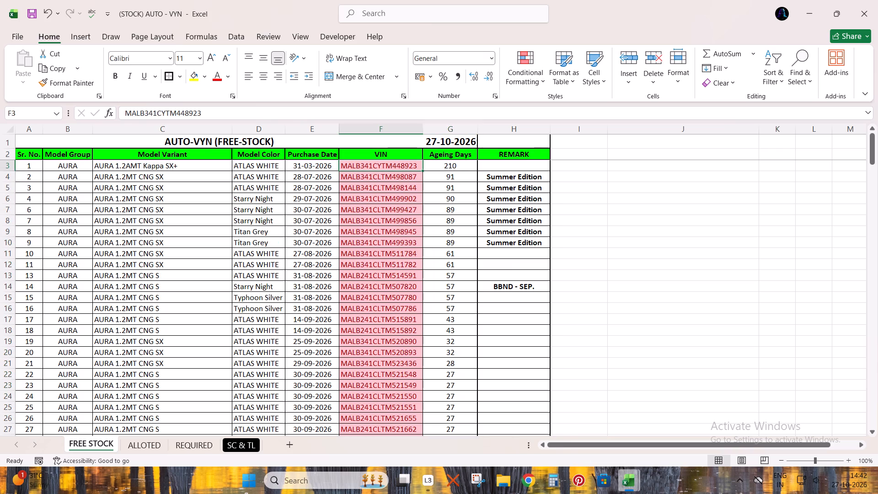
pyautogui.press('Up')
pyautogui.press('Down')
pyautogui.hotkey('ctrl', 'shift', 'Down')
pyautogui.hotkey('ctrl', 'Down')
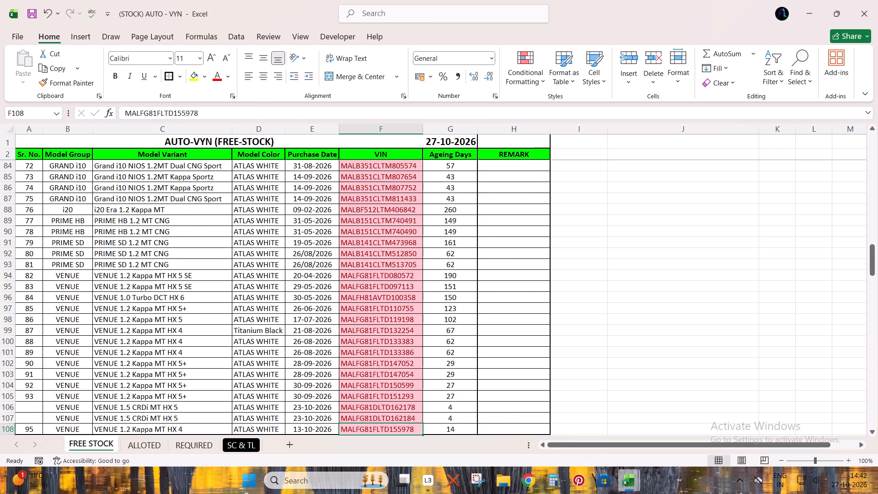
pyautogui.scroll(2, 392, 278)
pyautogui.hotkey('ctrl', 'Up')
pyautogui.press('Down')
pyautogui.scroll(-10, 420, 314)
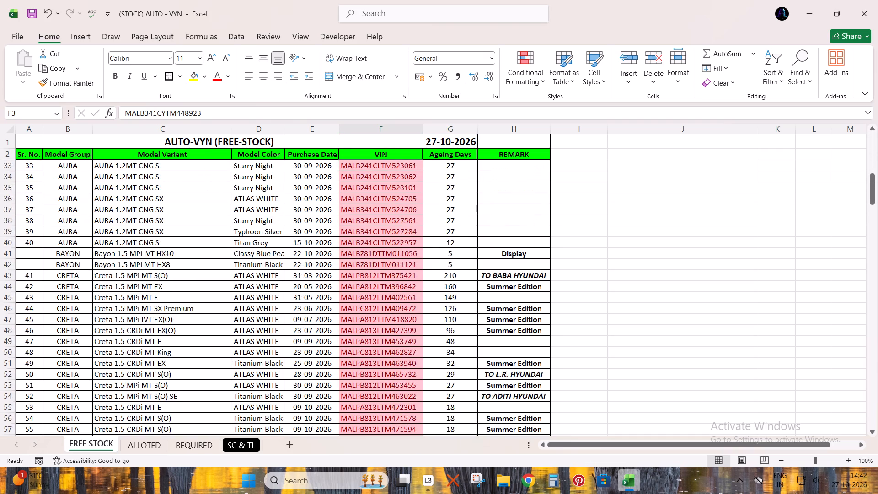
pyautogui.scroll(-8, 418, 314)
pyautogui.scroll(1, 405, 303)
pyautogui.scroll(-2, 405, 303)
pyautogui.scroll(1, 405, 303)
pyautogui.scroll(-20, 405, 303)
pyautogui.scroll(-5, 405, 303)
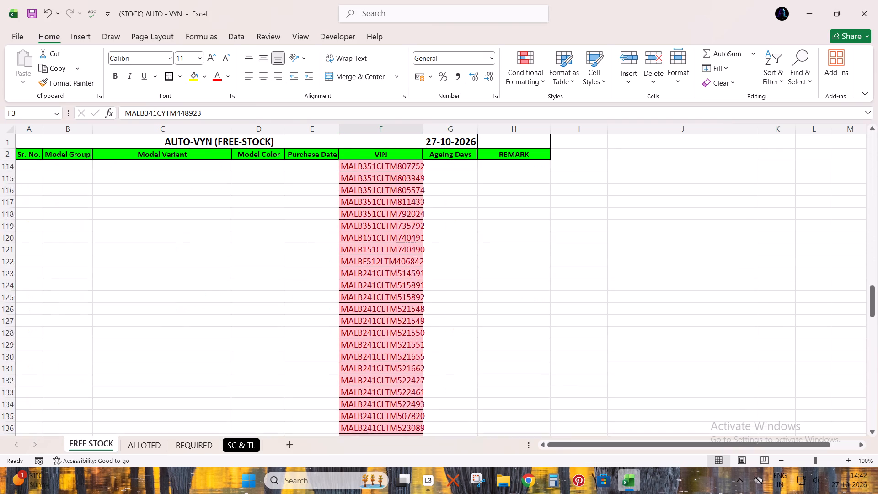
pyautogui.scroll(-20, 403, 303)
pyautogui.scroll(-6, 403, 303)
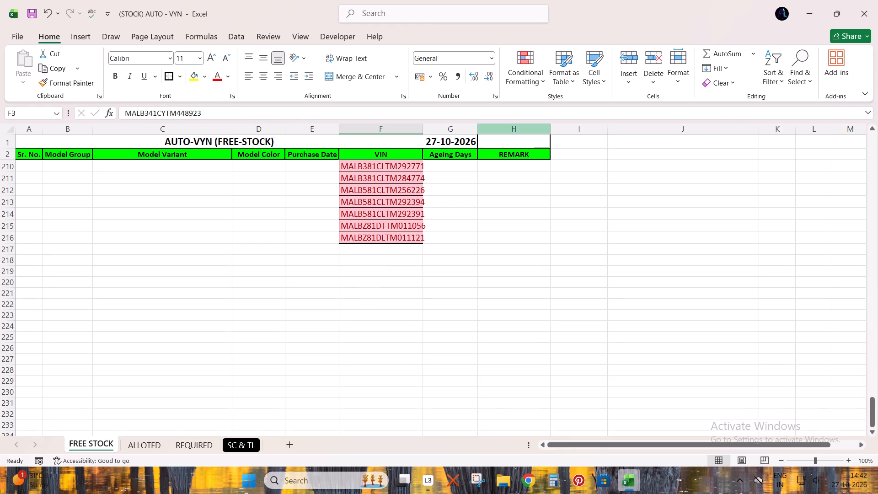
pyautogui.click(458, 155)
pyautogui.press('Down')
pyautogui.press('Up')
pyautogui.press('Right')
pyautogui.press('Up')
pyautogui.press('Right')
pyautogui.press('Down')
pyautogui.press('Down')
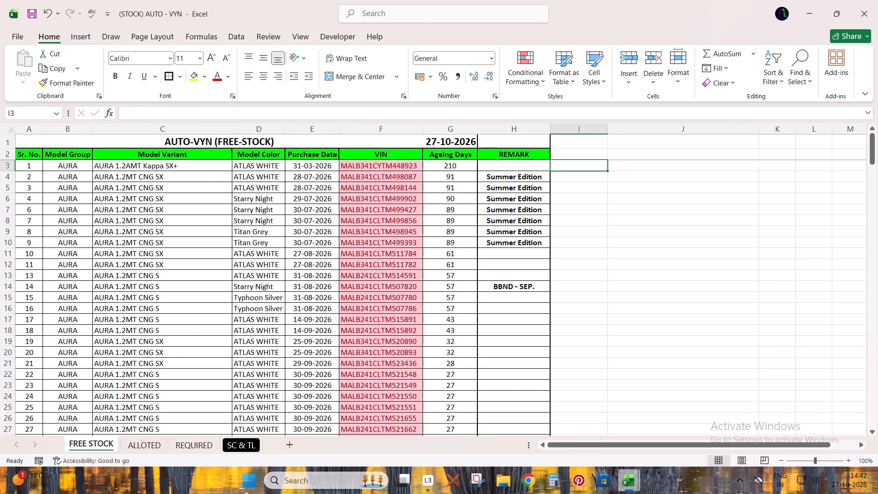
# Examine the column headers of the allocation STOCK sheet and of the October Free Stock list on Sheet3.
pyautogui.hotkey('alt', 'Tab')
pyautogui.press('Up')
pyautogui.press('Left')
pyautogui.hotkey('ctrl', 'Up')
pyautogui.hotkey('ctrl', 'Up')
pyautogui.hotkey('ctrl', 'Left')
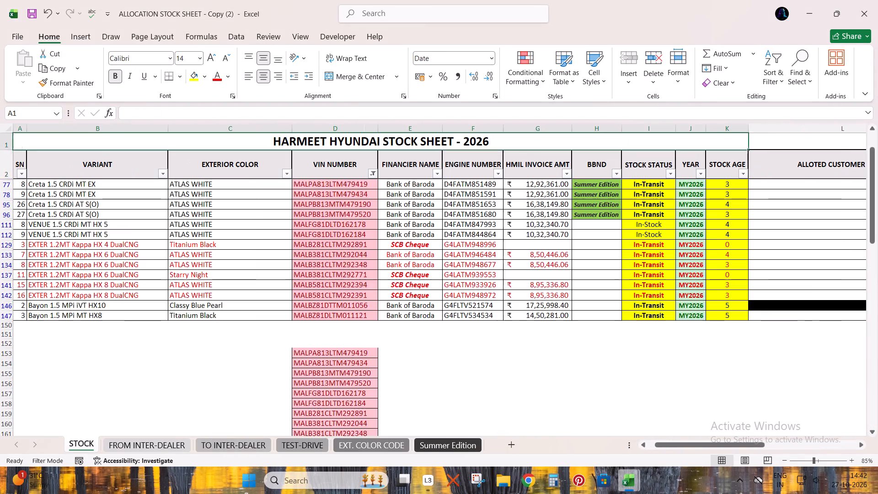
pyautogui.press('Down')
pyautogui.press('Left')
pyautogui.hotkey('alt', 'Tab')
pyautogui.hotkey('alt', 'Tab')
pyautogui.hotkey('alt', 'Tab')
pyautogui.press('Right')
pyautogui.press('Up')
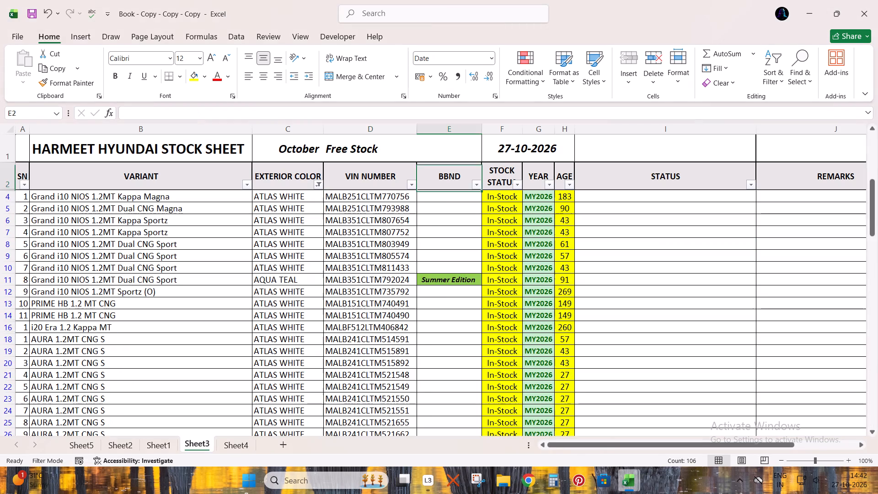
pyautogui.press('Right')
pyautogui.press('Right')
pyautogui.press('Down')
pyautogui.press('Up')
pyautogui.hotkey('alt', 'Tab')
pyautogui.press('Right')
pyautogui.press('Up')
pyautogui.press('Down')
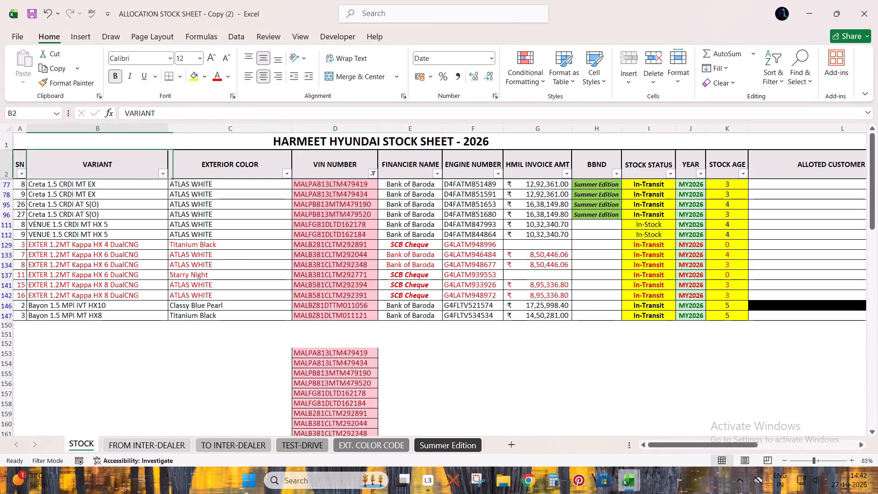
pyautogui.hotkey('ctrl', 'Right')
pyautogui.press('Down')
pyautogui.press('Up')
pyautogui.hotkey('alt', 'Tab')
pyautogui.hotkey('alt', 'Tab')
# In I3 of FREE STOCK, look up VINs F3:F108 in Sheet3 range $D$4:$E$115 with VLOOKUP, returning column 2 with exact match.
pyautogui.hotkey('alt', 'Tab')
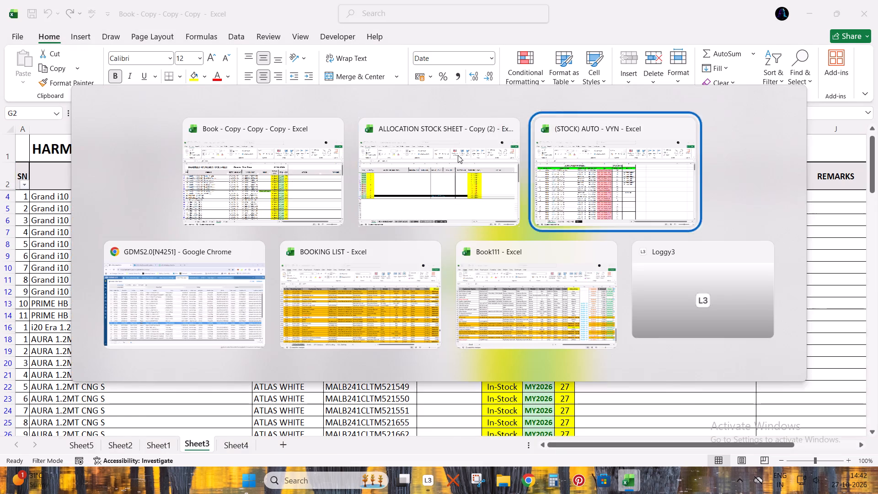
pyautogui.press('Right')
pyautogui.press('Up')
pyautogui.press('Left')
pyautogui.press('Up')
pyautogui.press('Down')
pyautogui.press('Down')
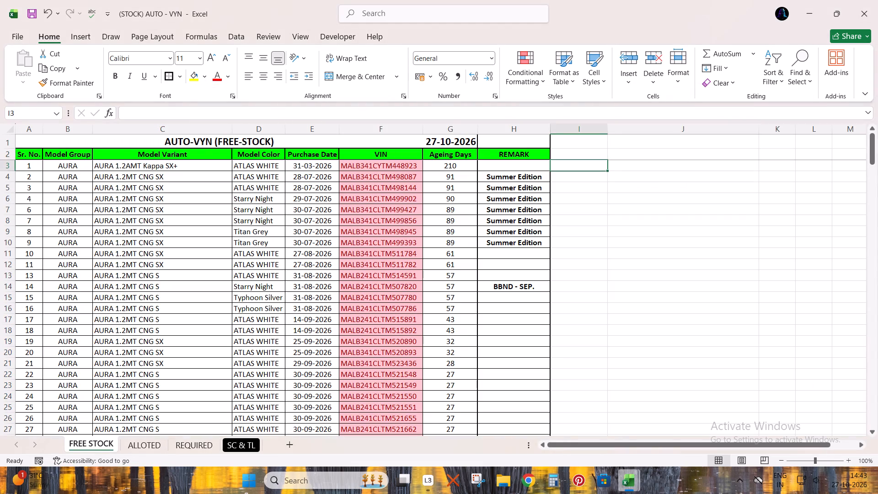
pyautogui.press('=')
pyautogui.write('vl')
pyautogui.press('Tab')
pyautogui.press('Up')
pyautogui.press('Left')
pyautogui.hotkey('ctrl', 'Left')
pyautogui.press('Right')
pyautogui.press('Down')
pyautogui.press('Right')
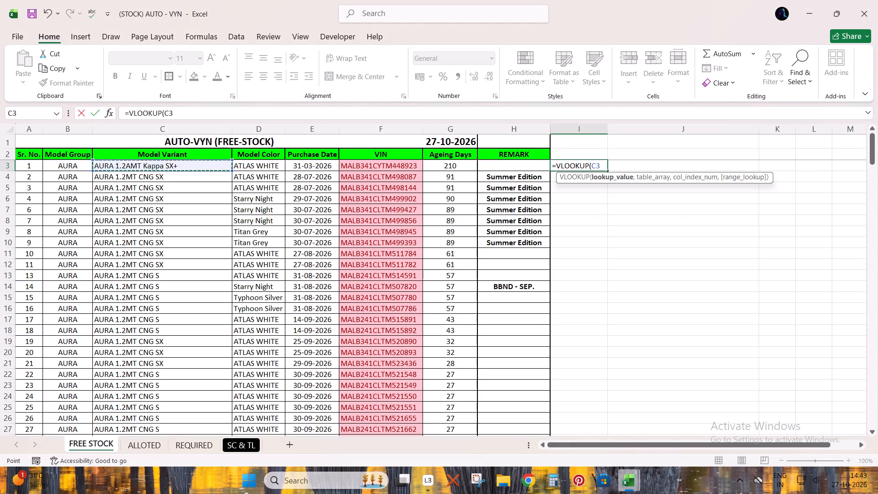
pyautogui.press('Up')
pyautogui.press('Right')
pyautogui.press('Right')
pyautogui.press('Down')
pyautogui.press('Right')
pyautogui.press('Up')
pyautogui.press('Down')
pyautogui.hotkey('ctrl', 'shift', 'Down')
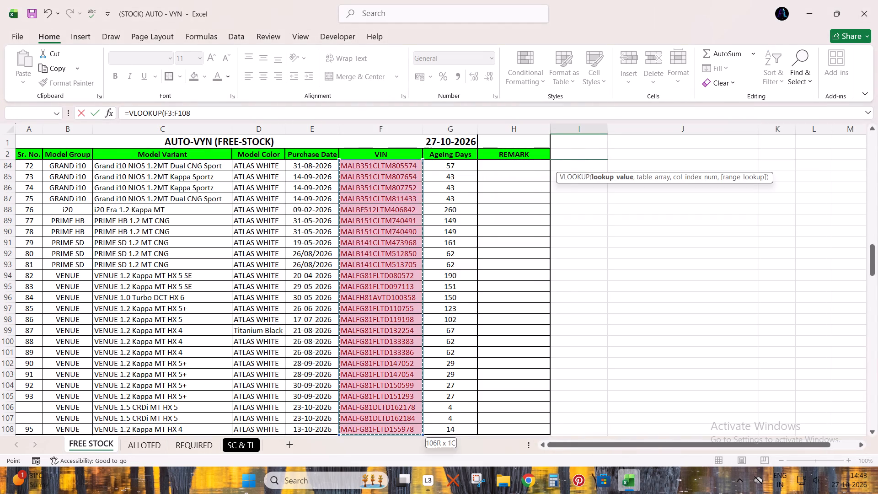
pyautogui.press(',')
pyautogui.hotkey('alt', 'Tab')
pyautogui.hotkey('ctrl', 'Up')
pyautogui.press('Left')
pyautogui.press('Right')
pyautogui.press('Down')
pyautogui.press('Right')
pyautogui.press('Right')
pyautogui.press('Up')
pyautogui.press('Down')
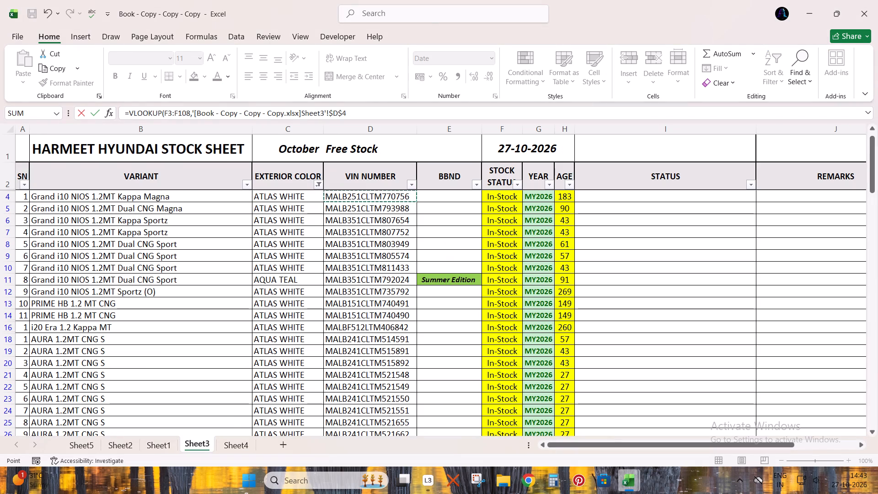
pyautogui.hotkey('shift', 'Right')
pyautogui.hotkey('ctrl', 'shift', 'Down')
pyautogui.write(',2,0)')
pyautogui.press('Return')
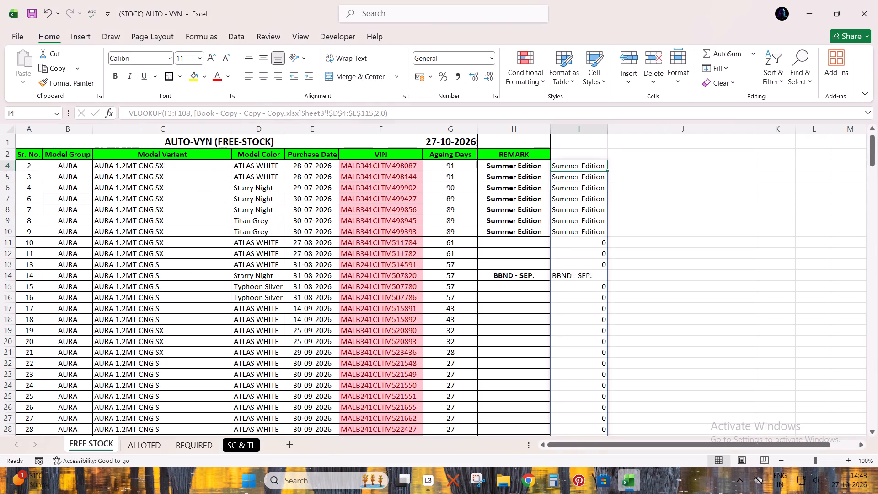
# Compare the looked-up BBND values in column I with the REMARK column of FREE STOCK.
pyautogui.press('Up')
pyautogui.press('Up')
pyautogui.press('Down')
pyautogui.press('Down')
pyautogui.scroll(-4, 509, 156)
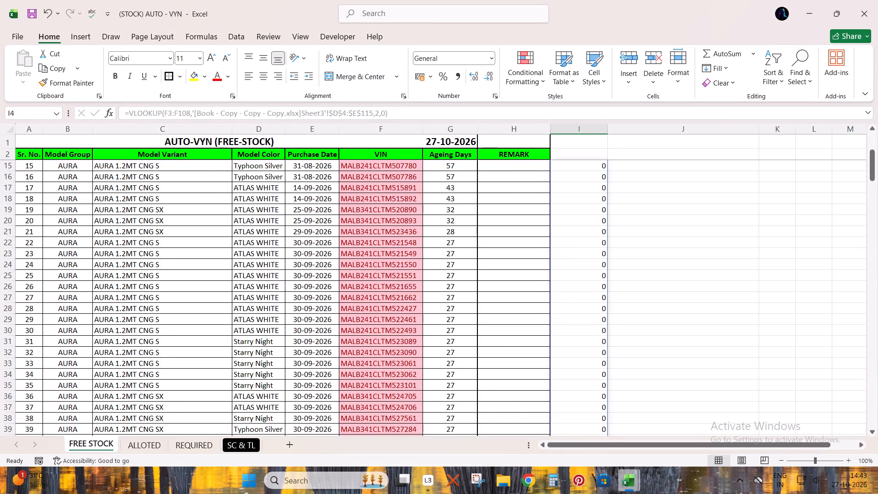
pyautogui.scroll(-7, 557, 211)
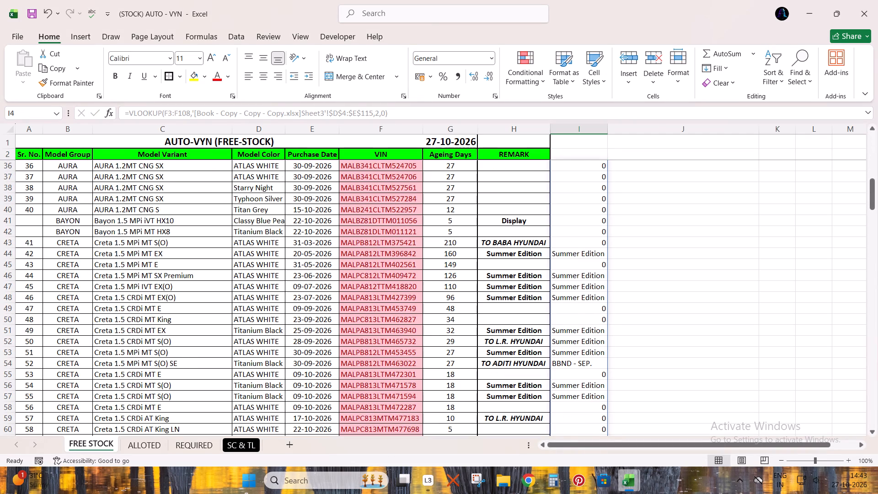
pyautogui.scroll(-1, 537, 314)
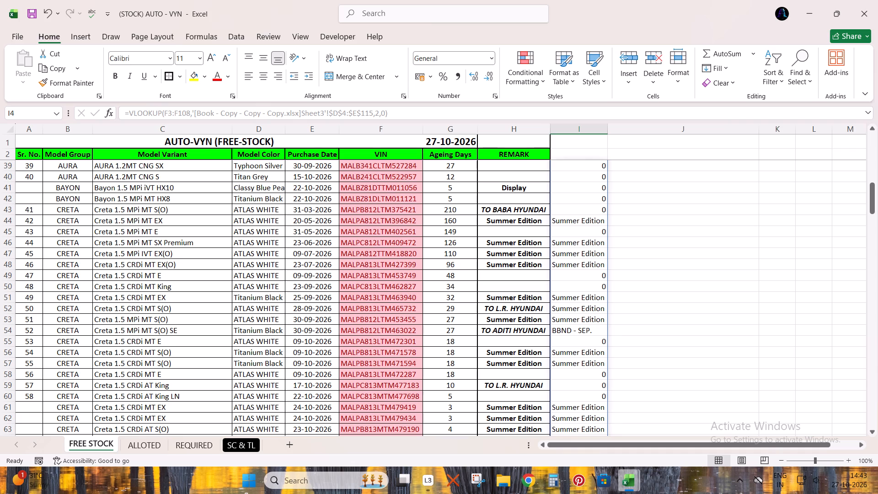
# In J3 of FREE STOCK, look up VINs F3:F108 in Sheet3 range $D$4:$I$115 with VLOOKUP, returning column 6 with exact match.
pyautogui.click(653, 209)
pyautogui.hotkey('ctrl', 'Up')
pyautogui.press('Down')
pyautogui.press('Down')
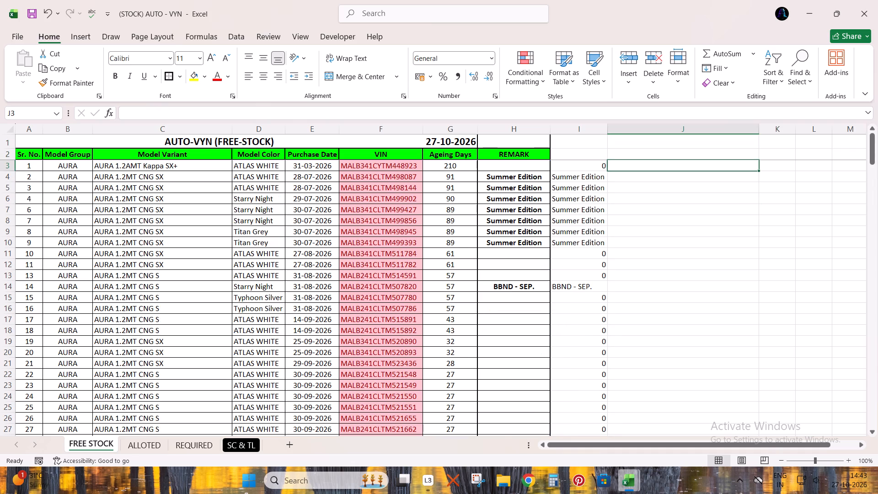
pyautogui.write('=vl')
pyautogui.press('Tab')
pyautogui.press('Up')
pyautogui.press('Left')
pyautogui.hotkey('ctrl', 'Left')
pyautogui.hotkey('ctrl', 'Left')
pyautogui.press('Right')
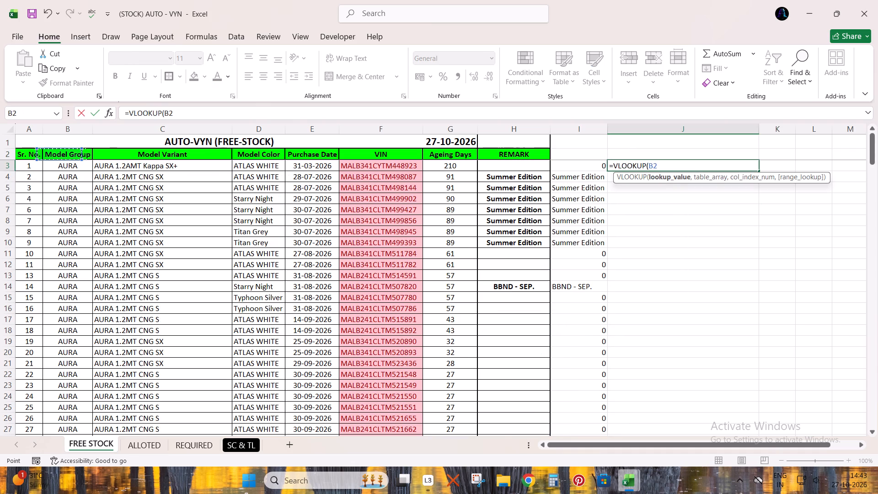
pyautogui.press('Right')
pyautogui.press('Right')
pyautogui.press('Right')
pyautogui.press('Right')
pyautogui.press('Down')
pyautogui.hotkey('ctrl', 'shift', 'Down')
pyautogui.press(',')
pyautogui.hotkey('alt', 'Tab')
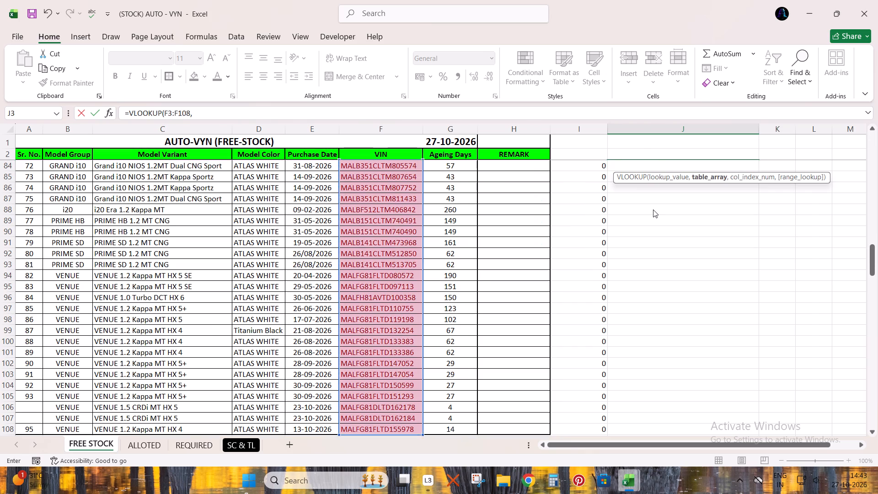
pyautogui.hotkey('ctrl', 'Up')
pyautogui.press('Right')
pyautogui.press('Down')
pyautogui.press('Right')
pyautogui.press('Up')
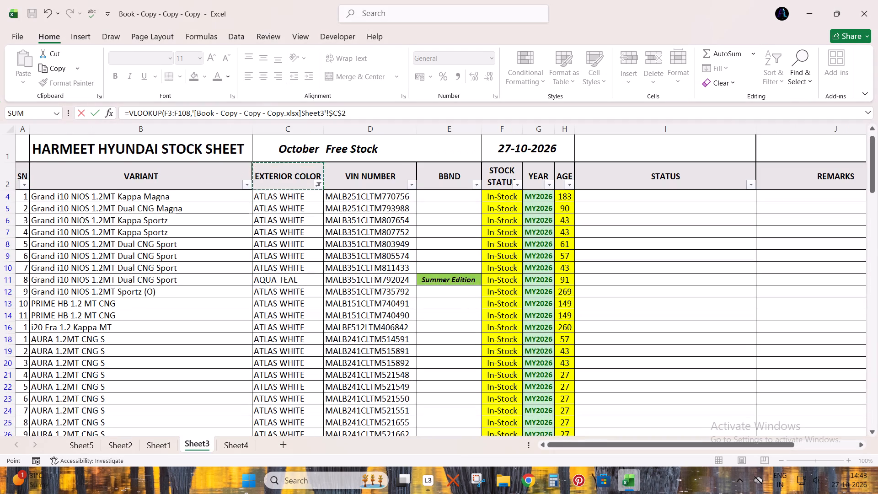
pyautogui.press('Right')
pyautogui.press('Down')
pyautogui.hotkey('shift', 'Right')
pyautogui.hotkey('shift', 'Right')
pyautogui.hotkey('shift', 'Right')
pyautogui.hotkey('shift', 'Right')
pyautogui.hotkey('shift', 'Right')
pyautogui.hotkey('ctrl', 'shift', 'Down')
pyautogui.hotkey('shift', 'Down')
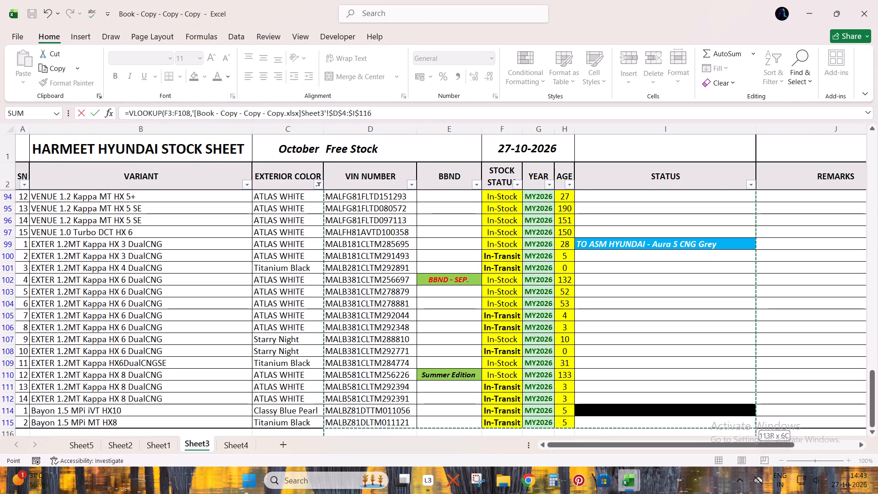
pyautogui.hotkey('shift', 'Up')
pyautogui.write(',6,0)')
pyautogui.press('Return')
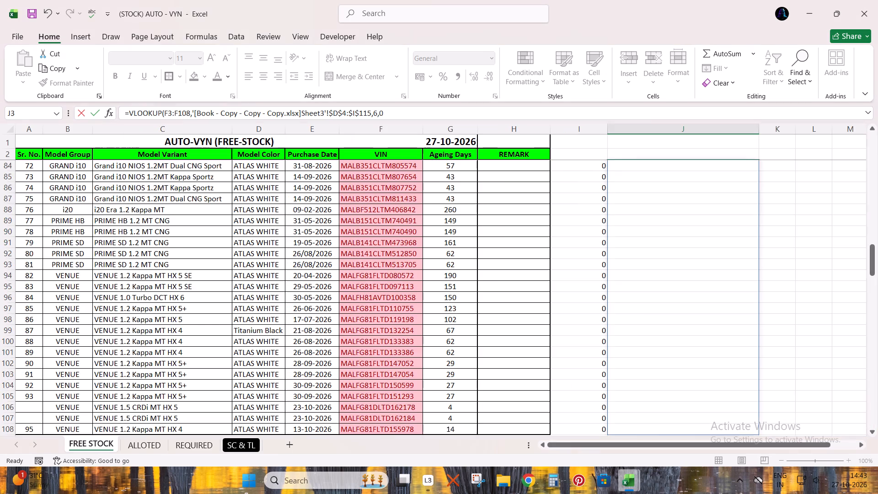
# Check the looked-up statuses in column J against the remarks, and replace the remark in H46 with TO ASM HYUNDAI.
pyautogui.press('Up')
pyautogui.press('Up')
pyautogui.press('Left')
pyautogui.press('Down')
pyautogui.press('Right')
pyautogui.scroll(-9, 620, 226)
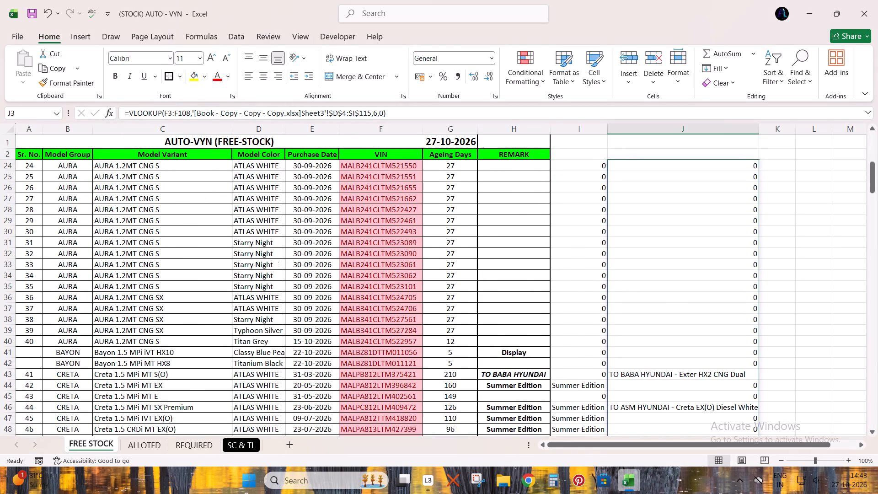
pyautogui.scroll(-2, 591, 303)
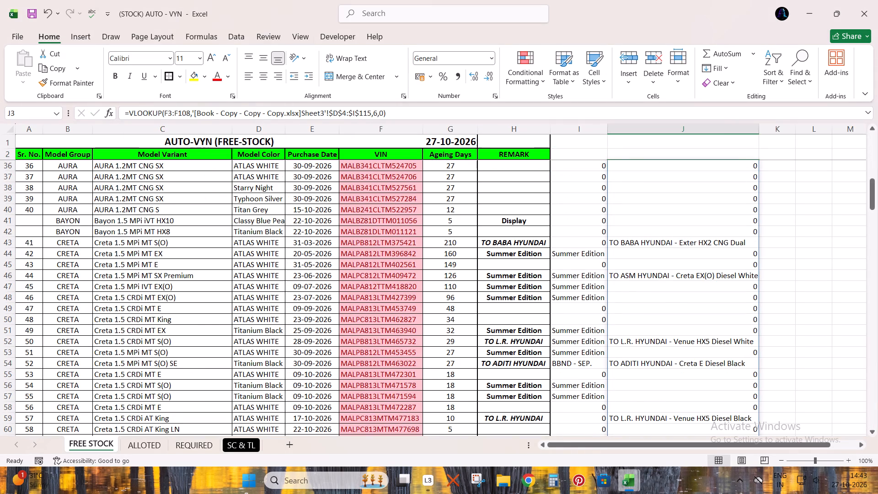
pyautogui.click(516, 276)
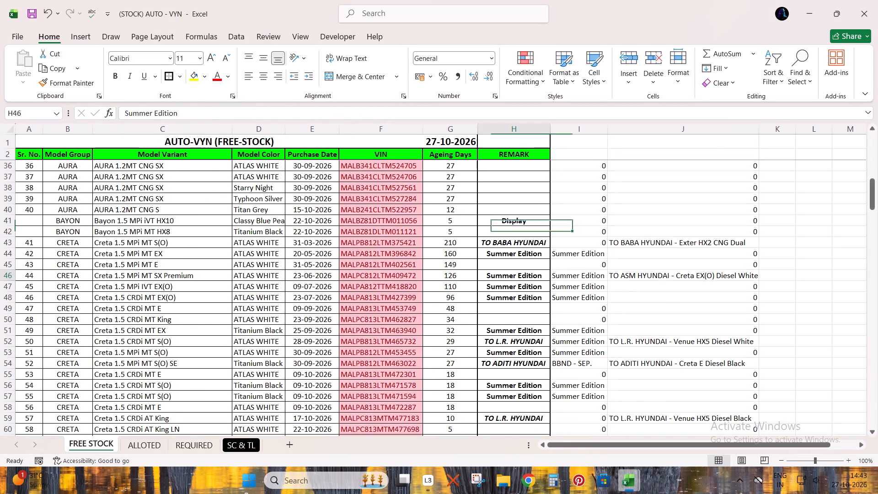
pyautogui.write('to a')
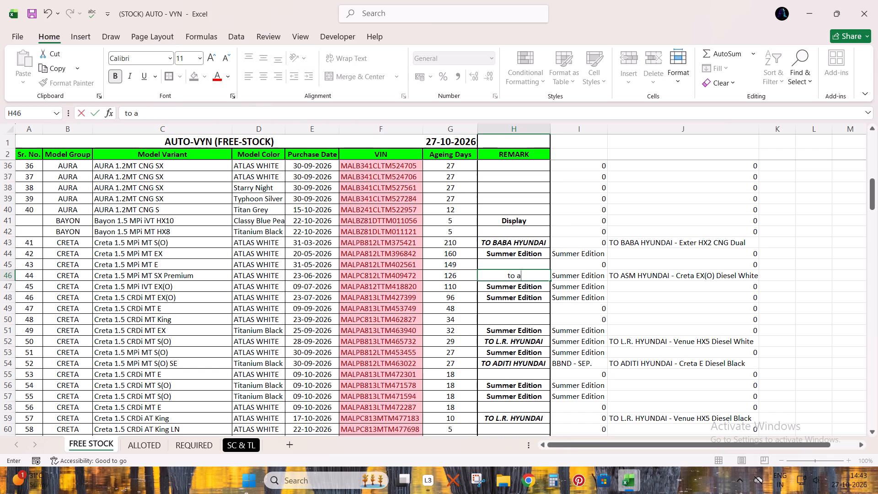
pyautogui.press('Escape')
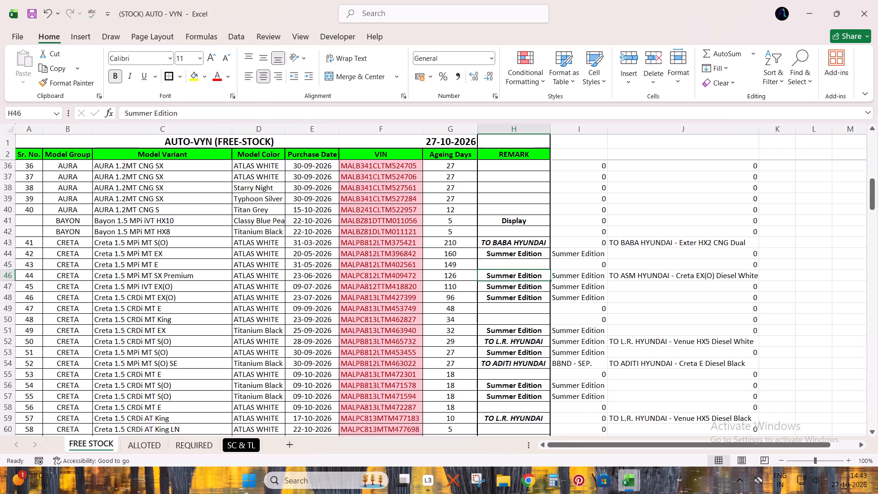
pyautogui.write('TO')
pyautogui.press('space')
pyautogui.write('ASM')
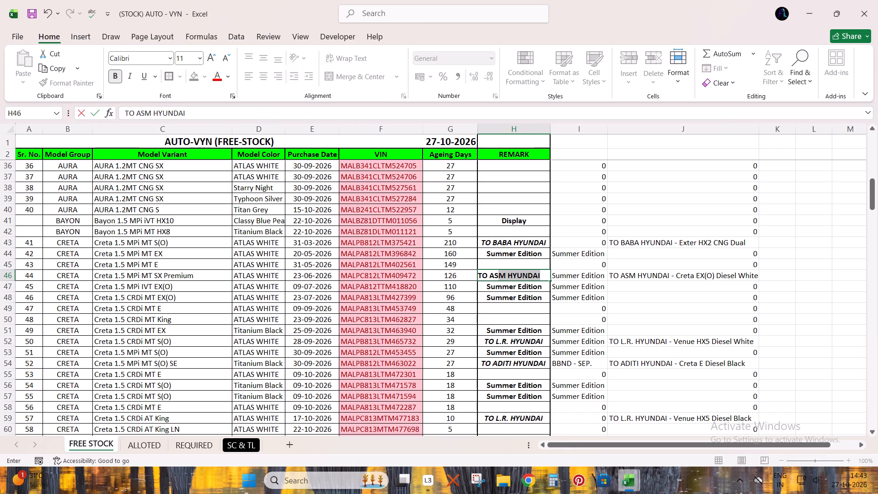
pyautogui.press('space')
pyautogui.press('Return')
pyautogui.press('Up')
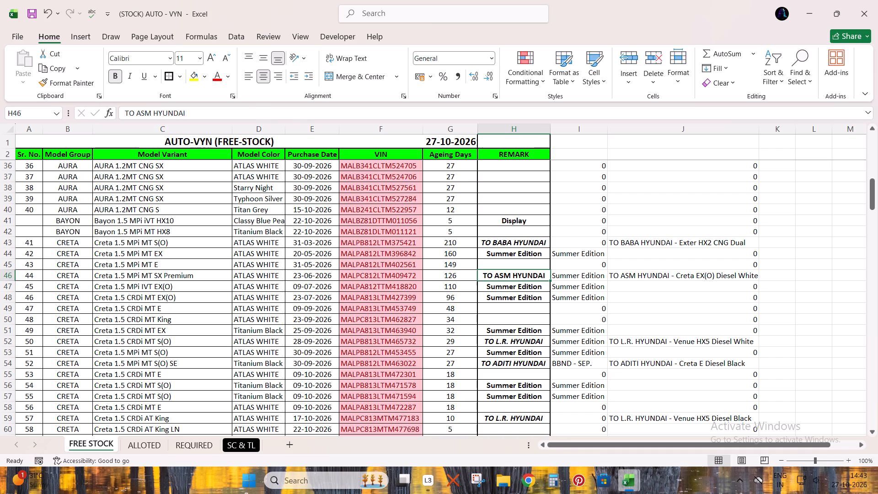
# Check the remaining remarks below row 46 of FREE STOCK against the looked-up values in columns I and J.
pyautogui.press('Down')
pyautogui.press('Down')
pyautogui.press('Down')
pyautogui.press('Down')
pyautogui.press('Down')
pyautogui.press('Down')
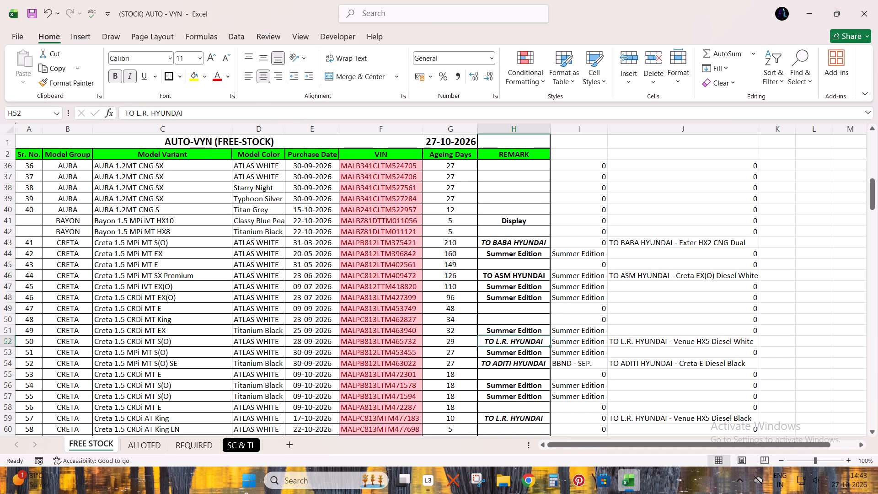
pyautogui.press('Down')
pyautogui.press('Down')
pyautogui.press('Down')
pyautogui.press('Down')
pyautogui.press('Down')
pyautogui.press('Down')
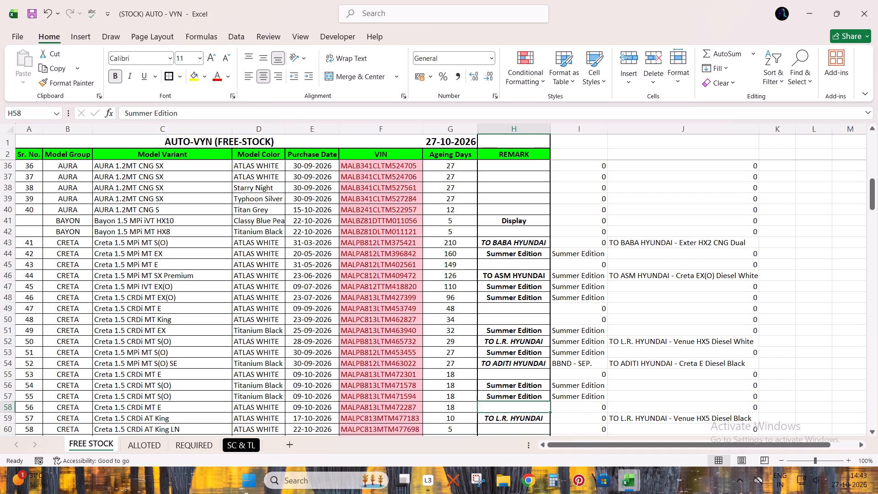
pyautogui.press('Down')
pyautogui.press('Down')
pyautogui.press('Down')
pyautogui.press('Down')
pyautogui.press('Down')
pyautogui.press('Down')
pyautogui.press('Down')
pyautogui.press('Down')
pyautogui.press('Down')
pyautogui.press('Down')
pyautogui.press('Down')
pyautogui.press('Down')
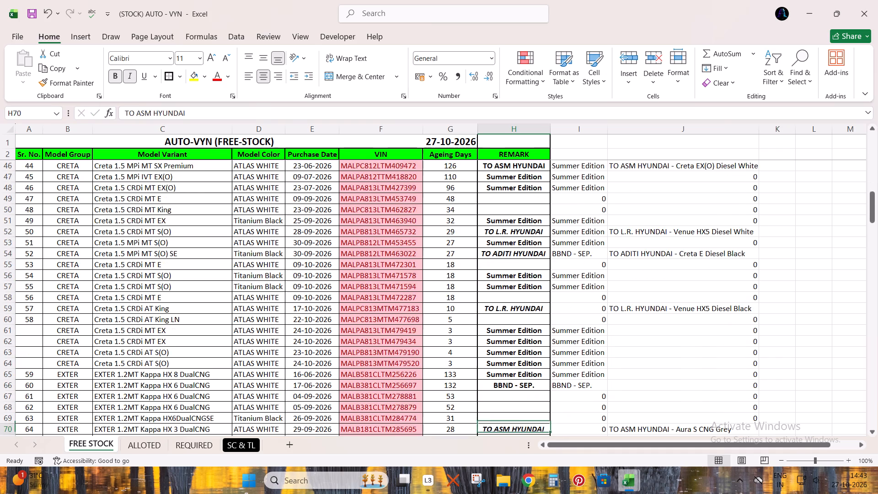
pyautogui.press('Down')
pyautogui.press('Down')
pyautogui.press('Down')
pyautogui.press('Down')
pyautogui.press('Down')
pyautogui.press('Down')
pyautogui.press('Down')
pyautogui.press('Down')
pyautogui.press('Down')
pyautogui.press('Down')
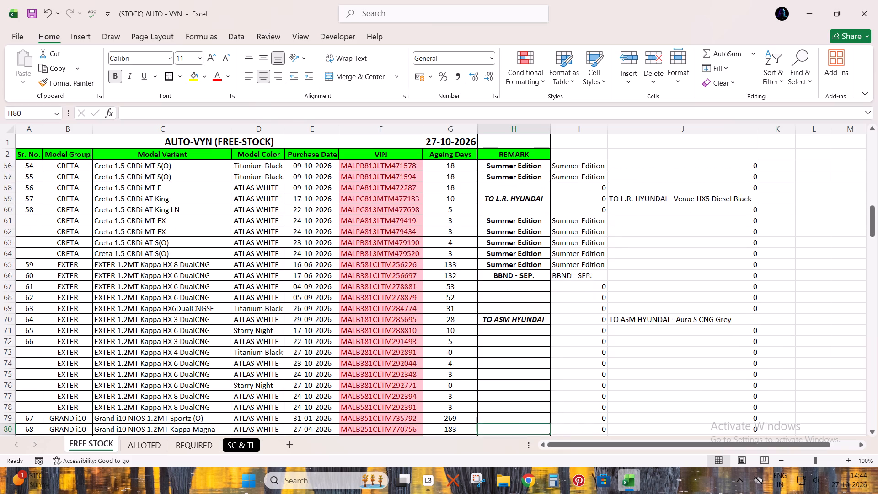
pyautogui.press('Down')
pyautogui.press('Down')
pyautogui.press('Down')
pyautogui.press('Down')
pyautogui.press('Down')
pyautogui.press('Down')
pyautogui.press('Down')
pyautogui.press('Down')
pyautogui.press('Down')
pyautogui.press('Down')
pyautogui.press('Down')
pyautogui.press('Down')
pyautogui.press('Down')
pyautogui.press('Down')
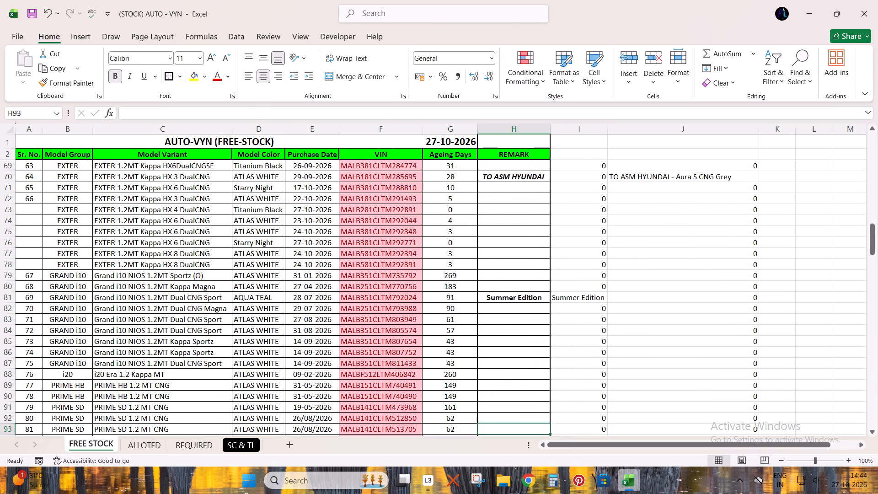
pyautogui.press('Down')
pyautogui.press('Down')
pyautogui.press('Down')
pyautogui.press('Down')
pyautogui.press('Down')
pyautogui.press('Down')
pyautogui.press('Down')
pyautogui.press('Down')
pyautogui.press('Down')
pyautogui.press('Down')
pyautogui.press('Down')
pyautogui.press('Down')
pyautogui.press('Down')
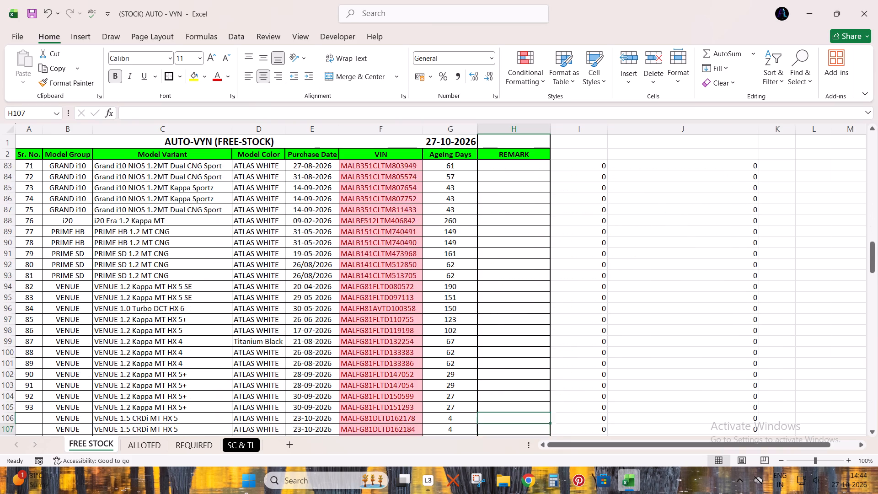
pyautogui.press('Down')
pyautogui.press('Down')
pyautogui.press('Down')
pyautogui.press('Down')
# Clear the VLOOKUP formulas from I3:J3 of FREE STOCK and save the workbook.
pyautogui.press('Right')
pyautogui.press('Up')
pyautogui.press('Up')
pyautogui.press('Up')
pyautogui.hotkey('ctrl', 'Up')
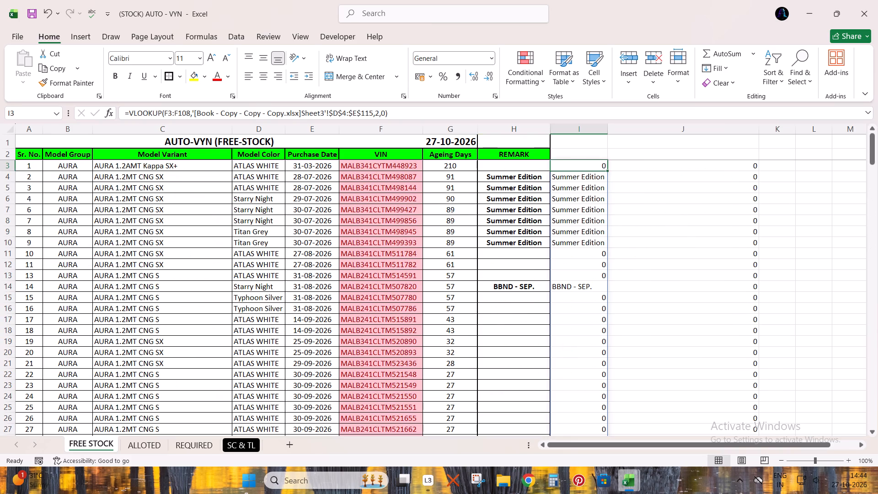
pyautogui.hotkey('shift', 'Right')
pyautogui.press('Delete')
pyautogui.press('Up')
pyautogui.press('Left')
pyautogui.press('Down')
pyautogui.press('Up')
pyautogui.press('Left')
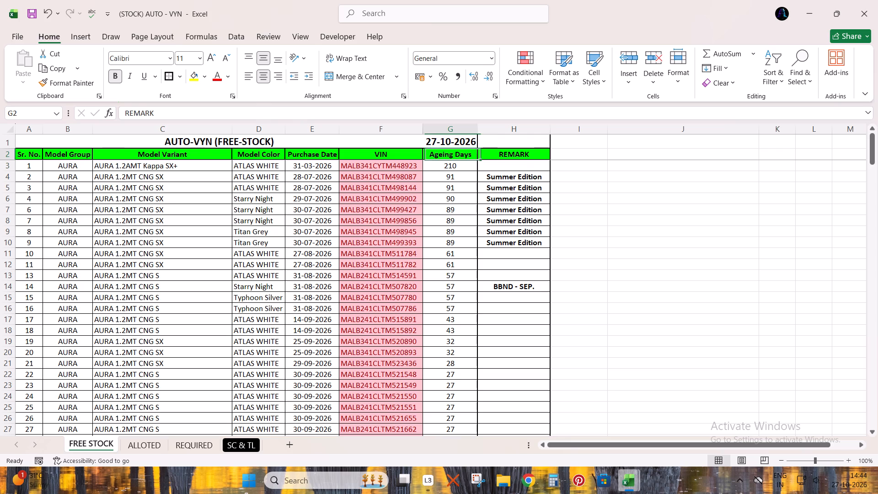
pyautogui.hotkey('ctrl', 's')
# Sort the AURA rows 3 to 40 by Ageing Days from largest to smallest, and save the workbook.
pyautogui.press('Down')
pyautogui.hotkey('shift', 'Down')
pyautogui.hotkey('shift', 'Down')
pyautogui.hotkey('shift', 'Down')
pyautogui.hotkey('shift', 'Down')
pyautogui.hotkey('shift', 'Down')
pyautogui.hotkey('shift', 'Down')
pyautogui.hotkey('shift', 'Down')
pyautogui.hotkey('shift', 'Down')
pyautogui.hotkey('shift', 'Down')
pyautogui.hotkey('shift', 'Down')
pyautogui.hotkey('shift', 'Down')
pyautogui.hotkey('shift', 'Down')
pyautogui.hotkey('shift', 'Down')
pyautogui.hotkey('shift', 'Down')
pyautogui.hotkey('shift', 'Down')
pyautogui.hotkey('shift', 'Down')
pyautogui.hotkey('shift', 'Down')
pyautogui.hotkey('shift', 'Down')
pyautogui.hotkey('shift', 'Down')
pyautogui.hotkey('shift', 'Down')
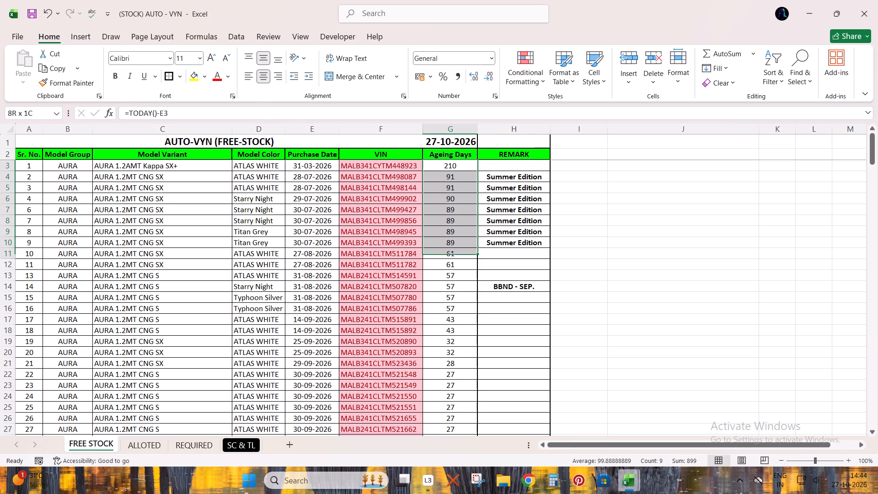
pyautogui.hotkey('shift', 'Down')
pyautogui.hotkey('shift', 'Down')
pyautogui.hotkey('shift', 'Down')
pyautogui.hotkey('shift', 'Down')
pyautogui.hotkey('shift', 'Down')
pyautogui.hotkey('shift', 'Down')
pyautogui.hotkey('shift', 'Up')
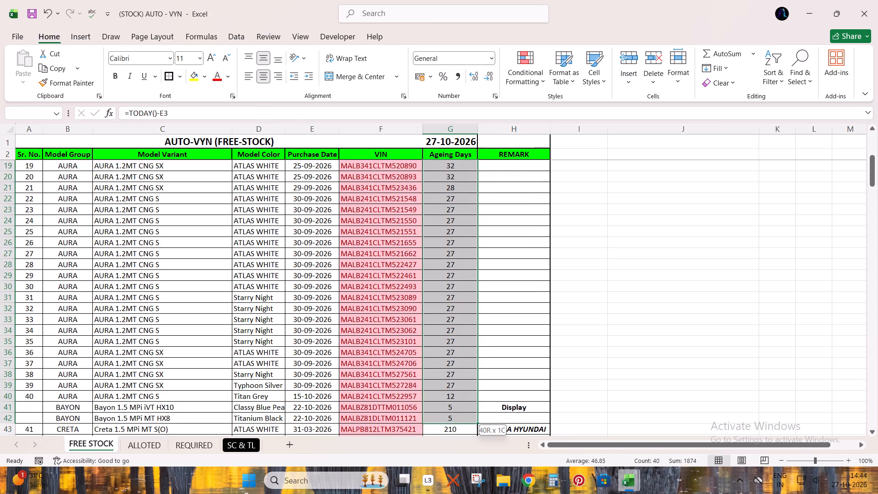
pyautogui.hotkey('shift', 'Up')
pyautogui.hotkey('shift', 'Up')
pyautogui.hotkey('shift', 'space')
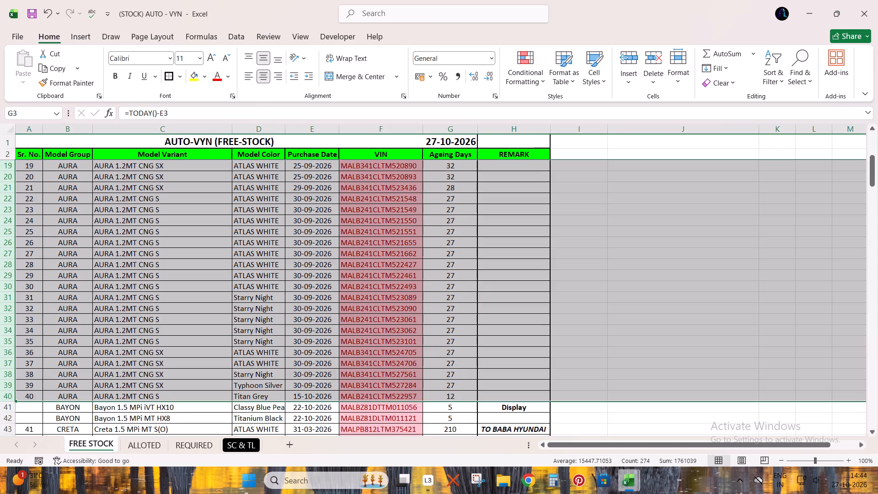
pyautogui.click(771, 87)
pyautogui.click(782, 118)
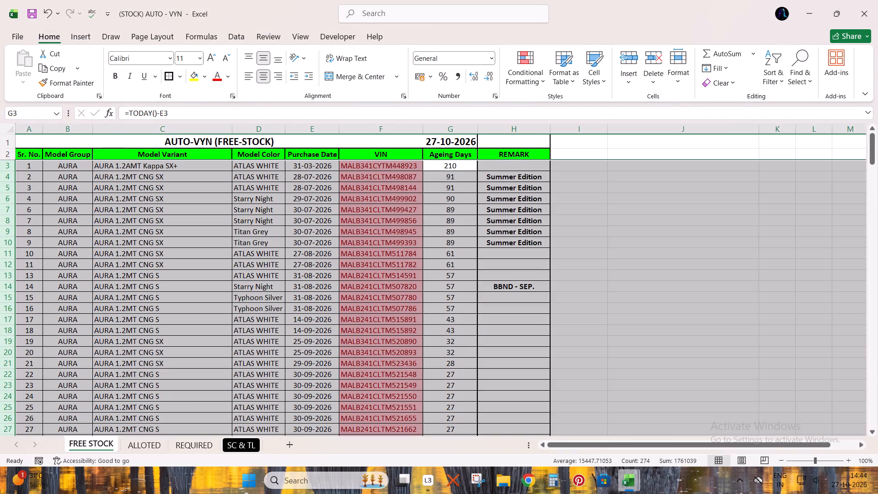
pyautogui.scroll(-11, 331, 266)
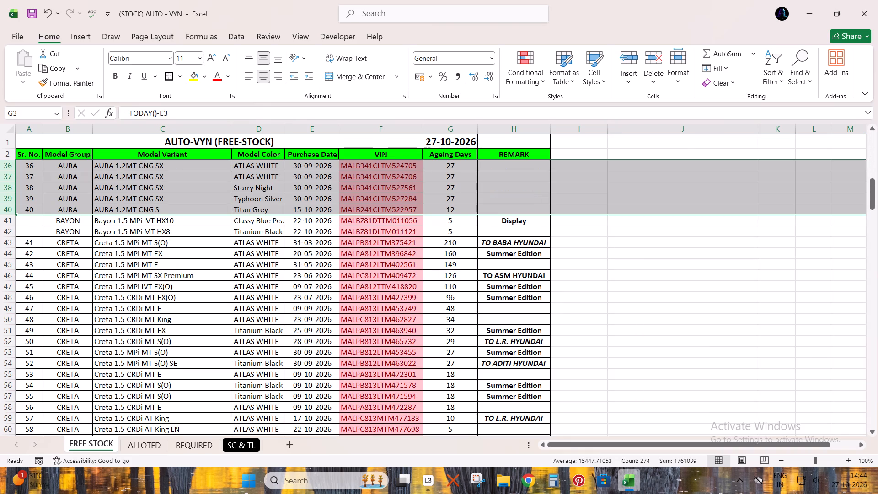
pyautogui.hotkey('ctrl', 's')
# Italicize the Display remark in H41.
pyautogui.click(509, 223)
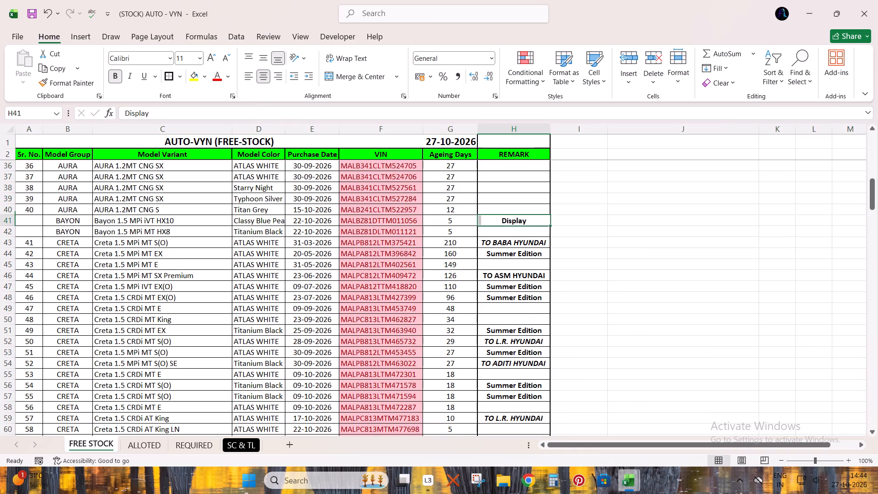
pyautogui.hotkey('ctrl', 'i')
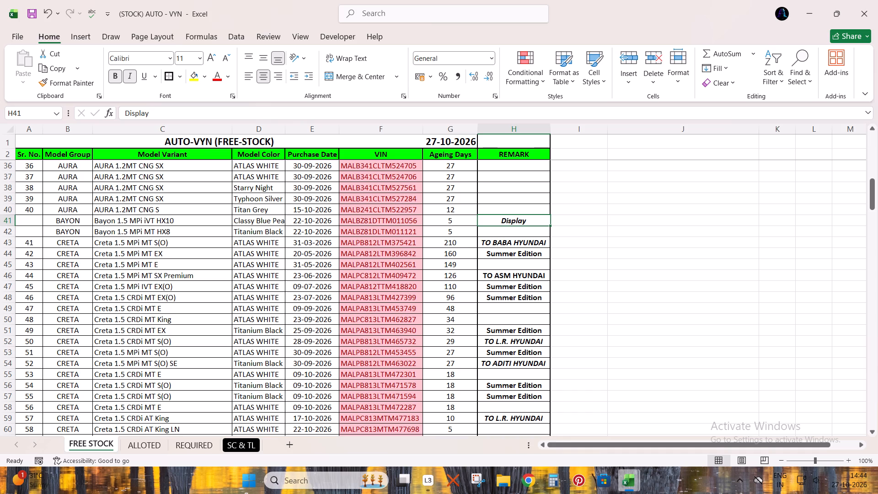
# Sort the CRETA rows 43 to 64 by Ageing Days from largest to smallest.
pyautogui.moveTo(448, 243); pyautogui.dragTo(443, 414)
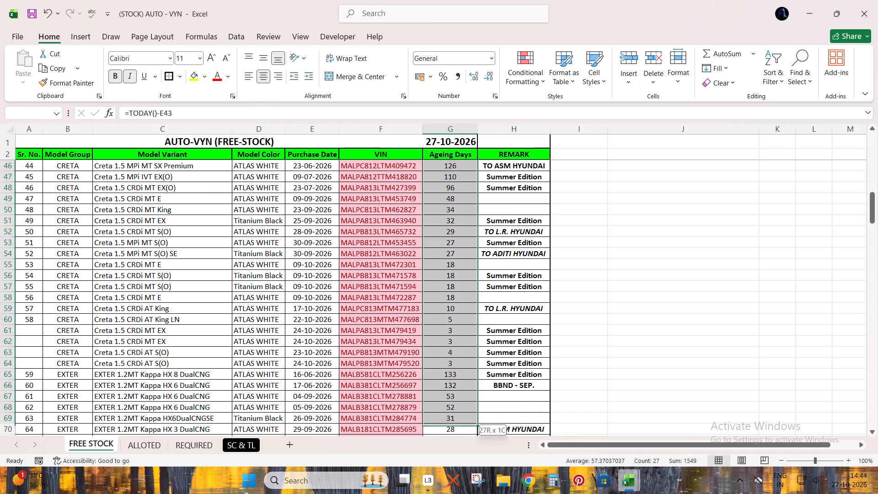
pyautogui.moveTo(443, 414); pyautogui.dragTo(443, 362)
pyautogui.hotkey('shift', 'space')
pyautogui.click(772, 82)
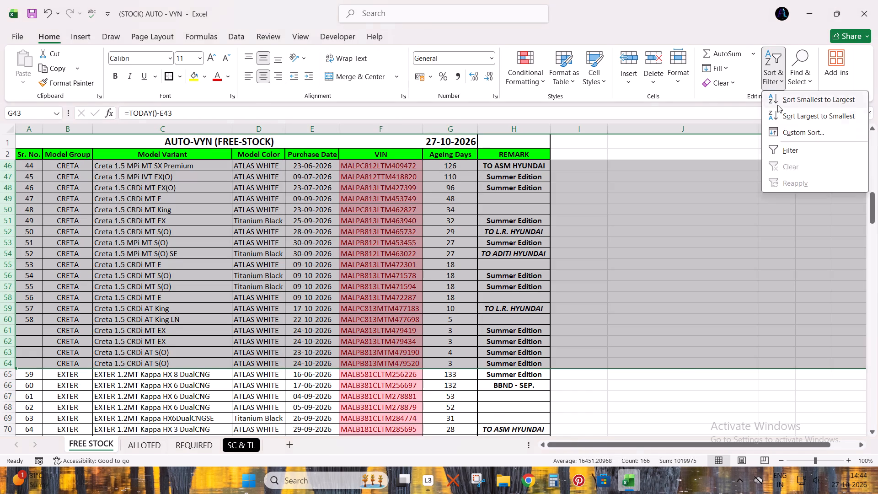
pyautogui.click(781, 117)
pyautogui.scroll(-4, 455, 290)
pyautogui.scroll(1, 455, 290)
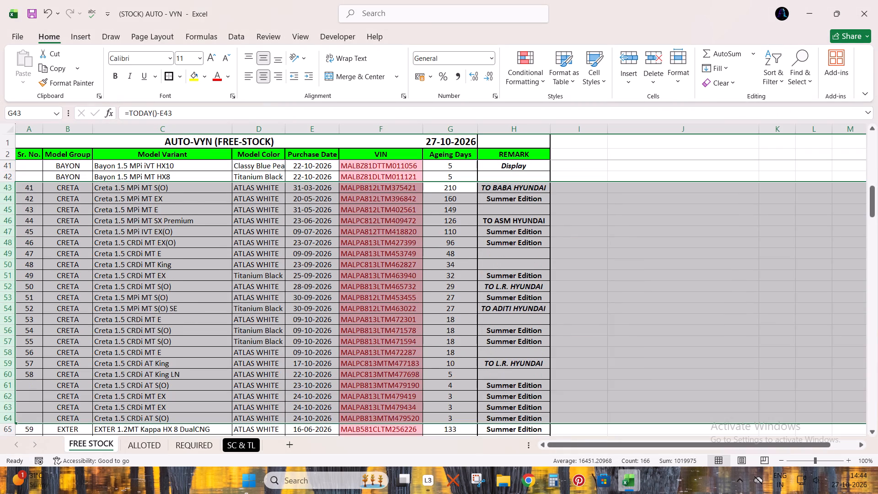
# Sort the EXTER rows 65 to 78 by Ageing Days from largest to smallest.
pyautogui.scroll(-3, 455, 290)
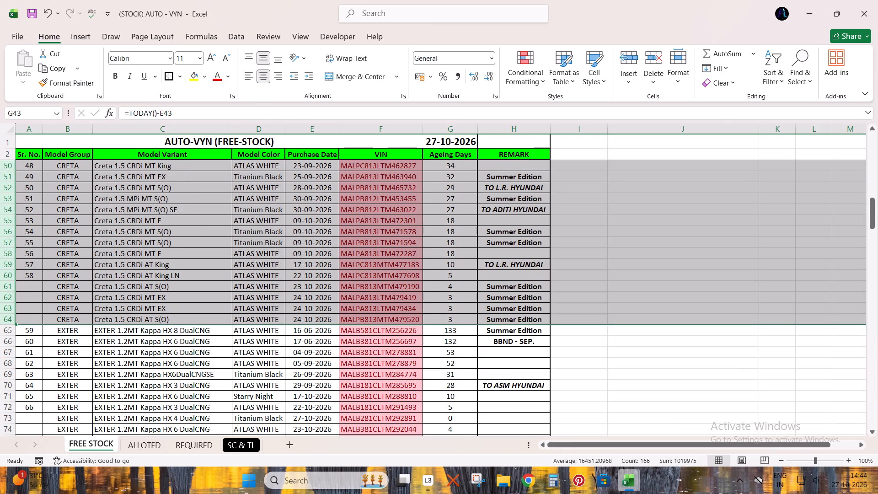
pyautogui.scroll(-2, 448, 330)
pyautogui.moveTo(455, 266); pyautogui.dragTo(455, 386)
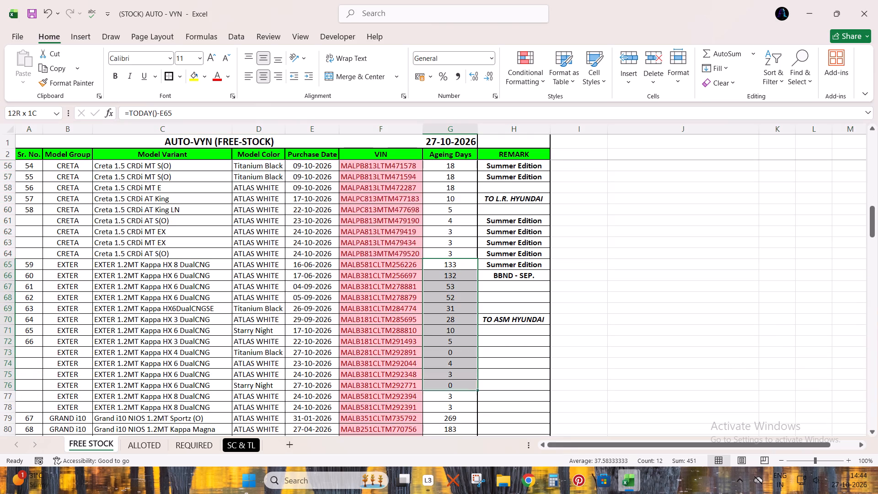
pyautogui.moveTo(455, 386); pyautogui.dragTo(455, 406)
pyautogui.hotkey('shift', 'space')
pyautogui.click(772, 71)
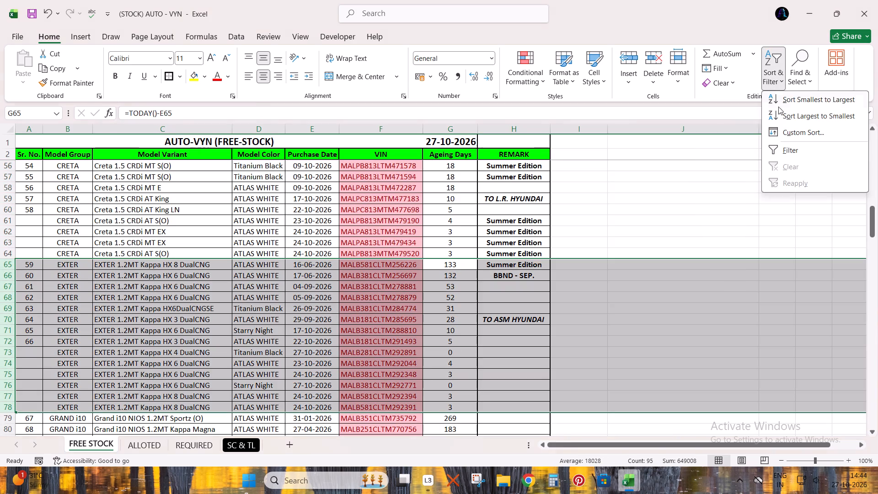
pyautogui.click(780, 113)
# Sort the GRAND i10 rows 79 to 87 by Ageing Days from largest to smallest.
pyautogui.scroll(-5, 457, 263)
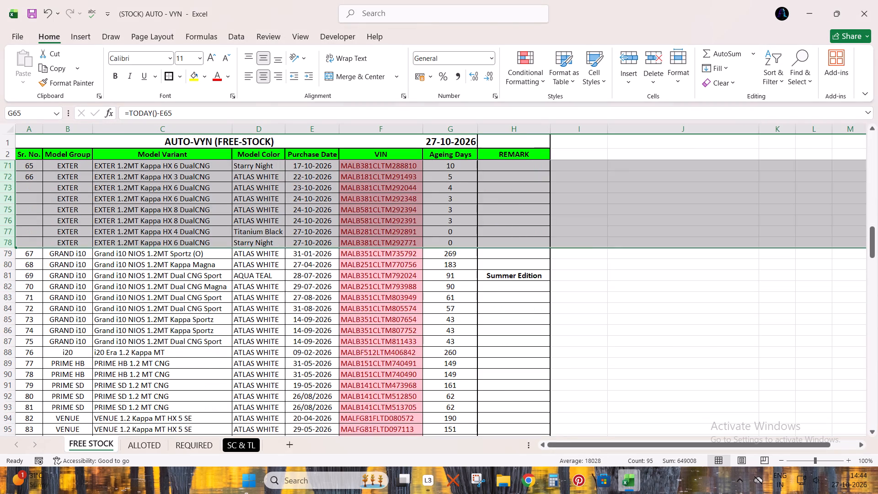
pyautogui.moveTo(443, 253); pyautogui.dragTo(458, 342)
pyautogui.hotkey('shift', 'space')
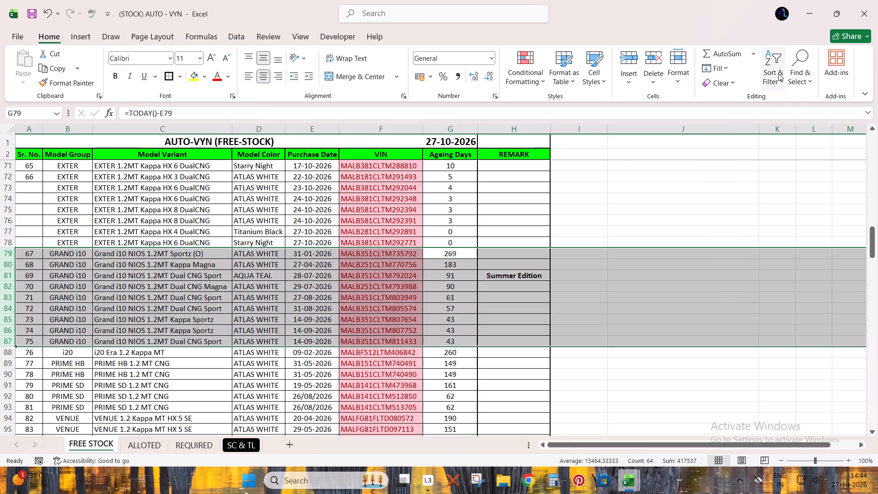
pyautogui.click(782, 69)
pyautogui.click(777, 118)
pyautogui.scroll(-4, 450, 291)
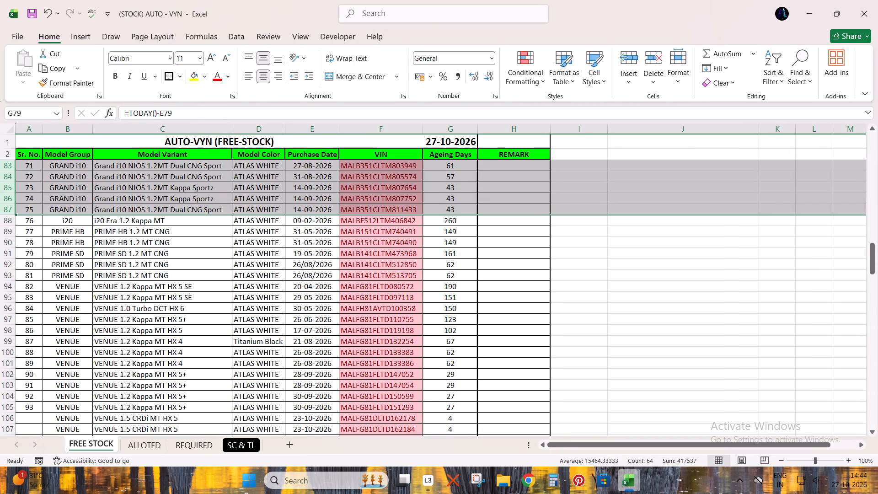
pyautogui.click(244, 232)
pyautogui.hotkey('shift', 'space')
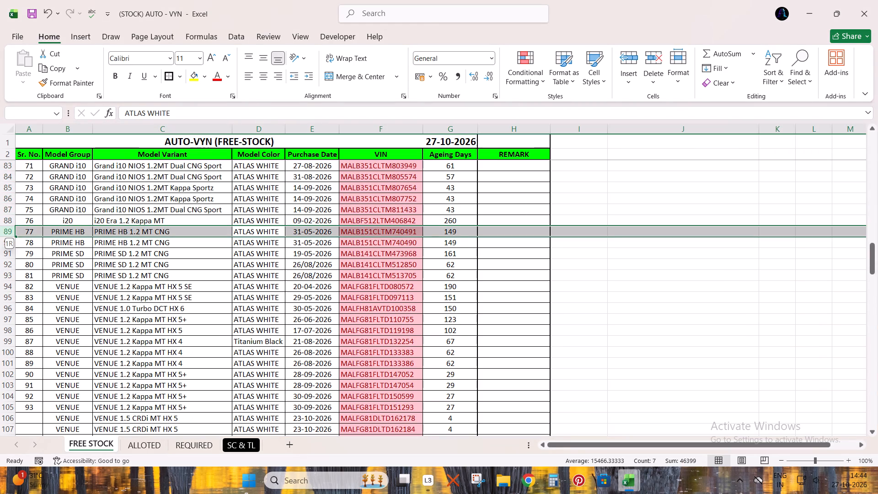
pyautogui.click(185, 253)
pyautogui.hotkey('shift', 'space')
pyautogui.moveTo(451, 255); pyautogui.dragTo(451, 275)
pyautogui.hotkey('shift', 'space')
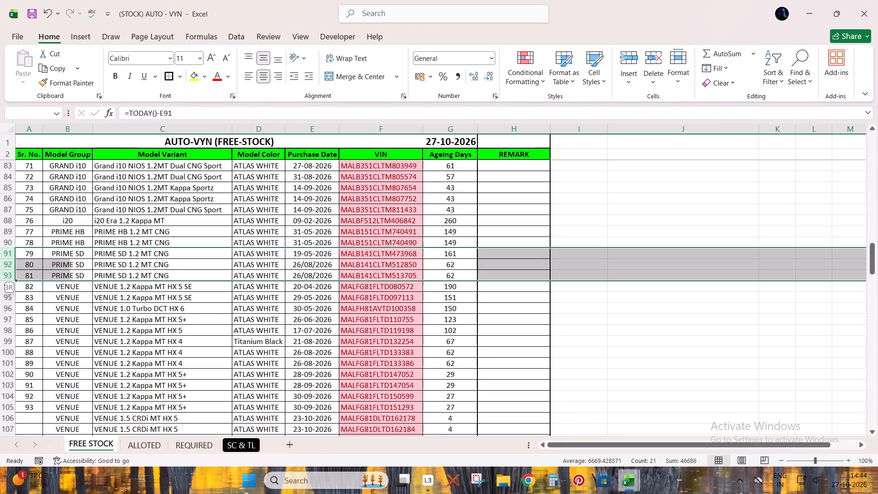
# Sort the VENUE rows 94 to 108 by Ageing Days from largest to smallest.
pyautogui.scroll(-1, 455, 286)
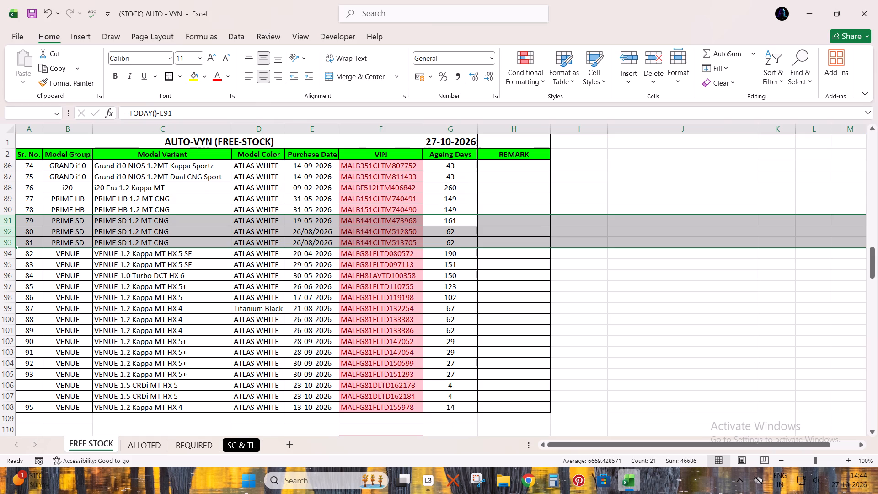
pyautogui.click(460, 254)
pyautogui.hotkey('shift', 'Down')
pyautogui.hotkey('ctrl', 'shift', 'Down')
pyautogui.hotkey('shift', 'space')
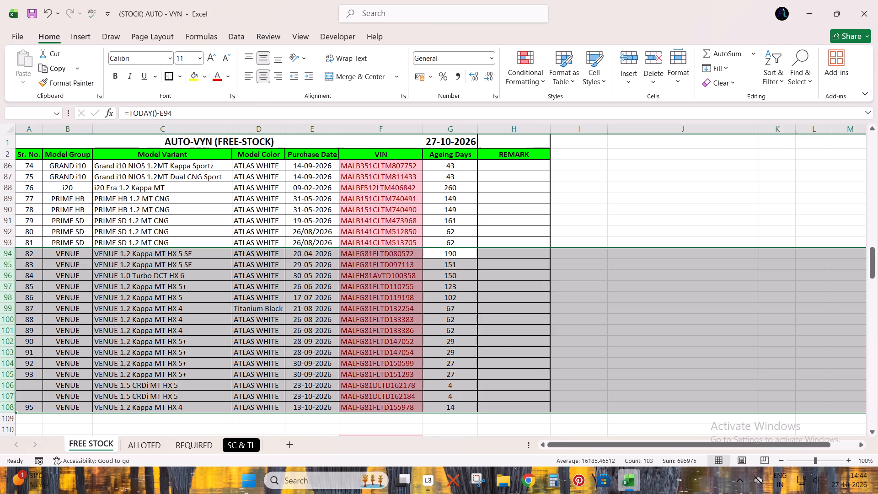
pyautogui.click(779, 81)
pyautogui.click(781, 116)
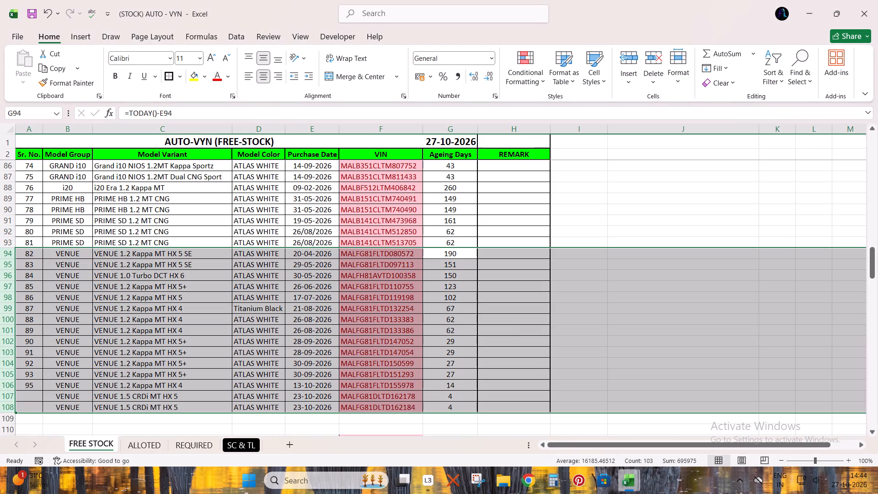
# Renumber the Sr. No. column of the FREE STOCK table consecutively from 1 to 106, down to row 108.
pyautogui.scroll(-2, 279, 288)
pyautogui.click(373, 268)
pyautogui.hotkey('ctrl', 'Up')
pyautogui.press('Down')
pyautogui.press('Left')
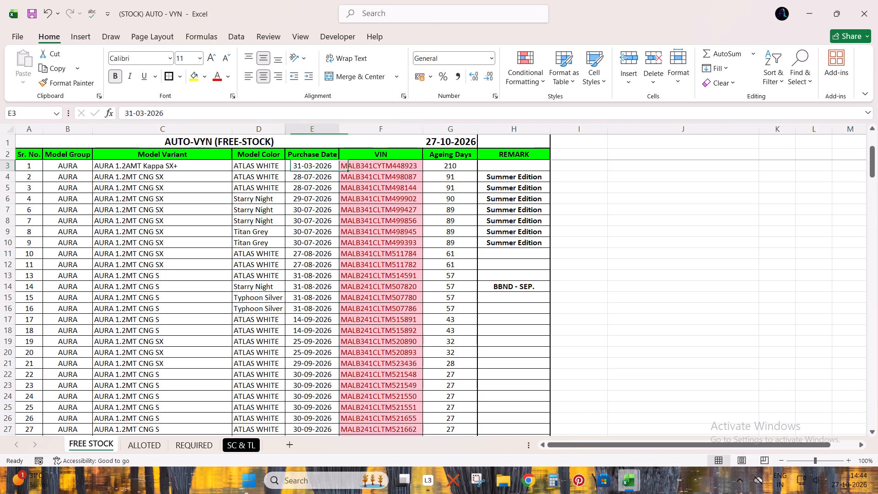
pyautogui.press('Up')
pyautogui.press('Left')
pyautogui.hotkey('ctrl', 'Left')
pyautogui.press('Down')
pyautogui.hotkey('shift', 'Down')
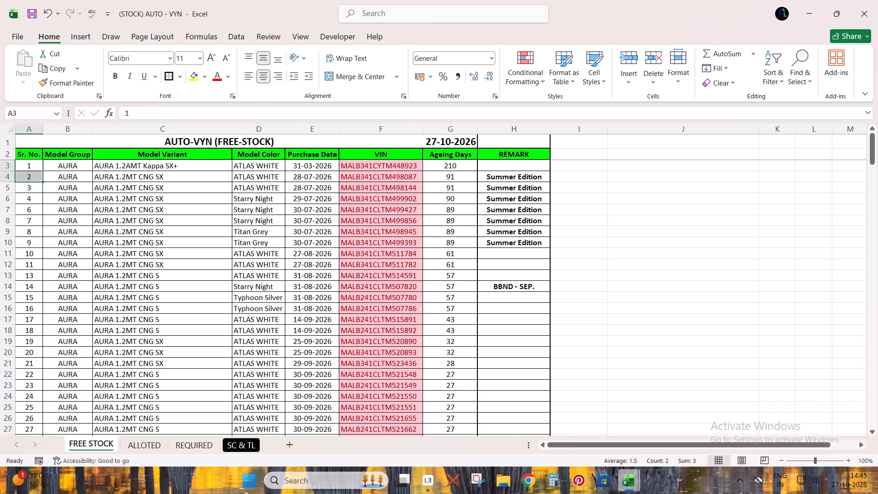
pyautogui.moveTo(44, 183); pyautogui.dragTo(45, 436)
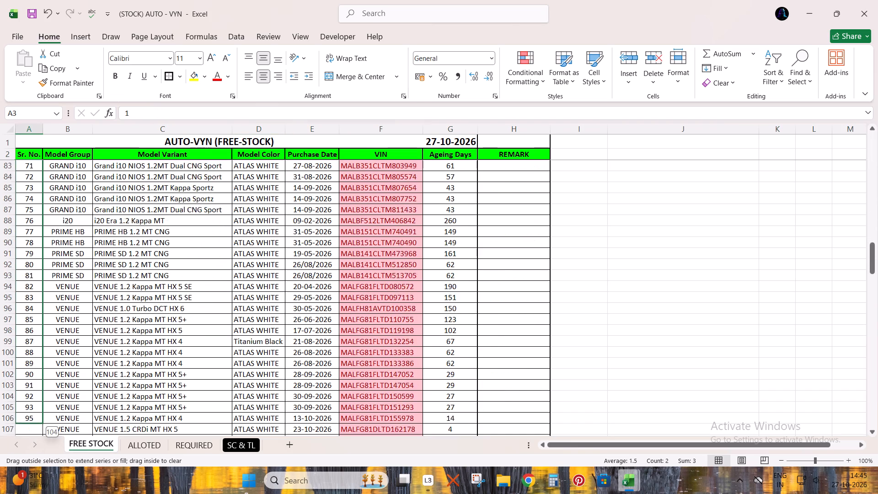
pyautogui.moveTo(45, 436); pyautogui.dragTo(39, 420)
# Apply cell borders to the entire FREE STOCK table down to row 108.
pyautogui.click(93, 368)
pyautogui.hotkey('ctrl', 'a')
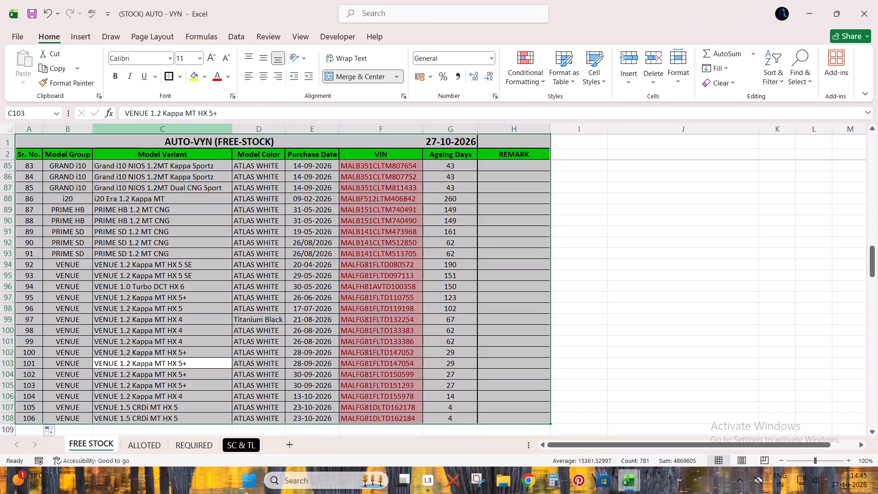
pyautogui.click(170, 75)
# Delete the entire rows holding the pasted VIN list below the stock table, starting at row 111.
pyautogui.scroll(-3, 395, 273)
pyautogui.click(393, 355)
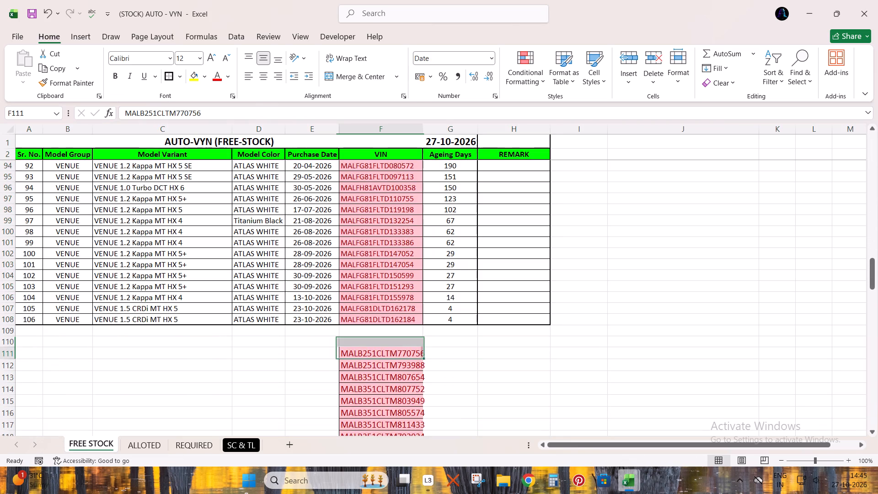
pyautogui.hotkey('ctrl', 'shift', 'Down')
pyautogui.hotkey('shift', 'space')
pyautogui.hotkey('ctrl', '-')
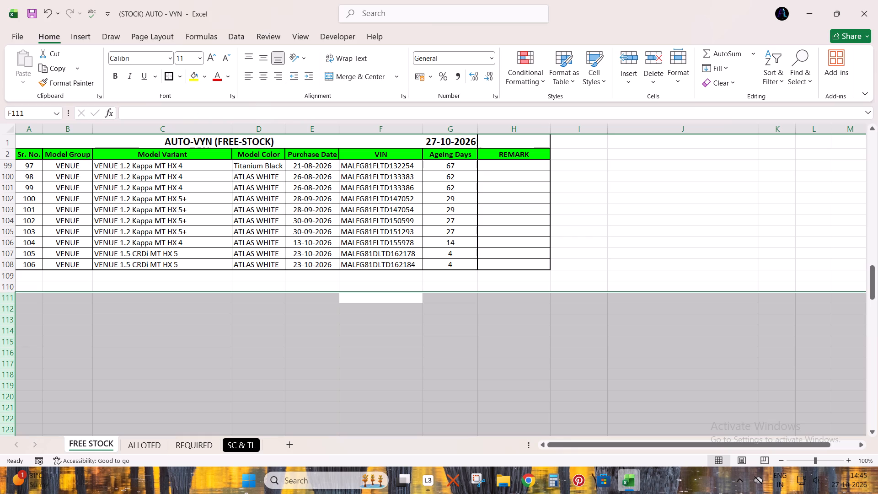
# Save the workbook.
pyautogui.click(375, 243)
pyautogui.hotkey('ctrl', 'Up')
pyautogui.press('Down')
pyautogui.press('Right')
pyautogui.press('Up')
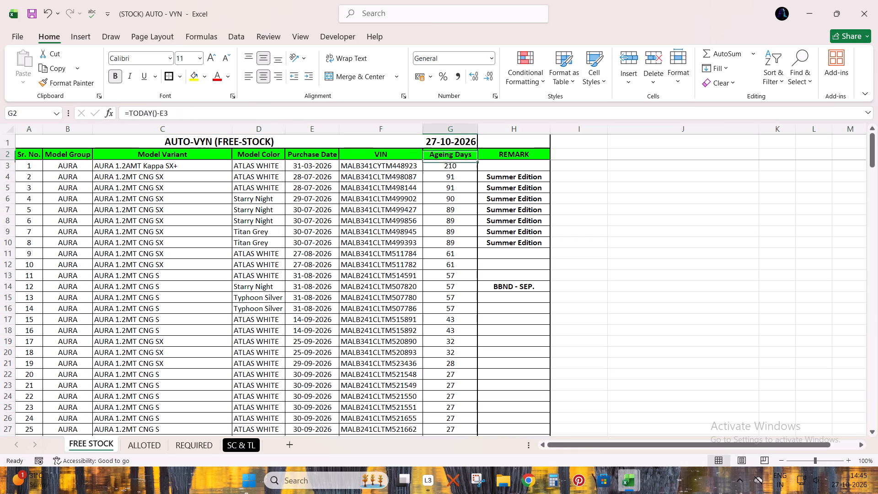
pyautogui.press('Right')
pyautogui.press('Down')
pyautogui.press('Down')
pyautogui.press('Left')
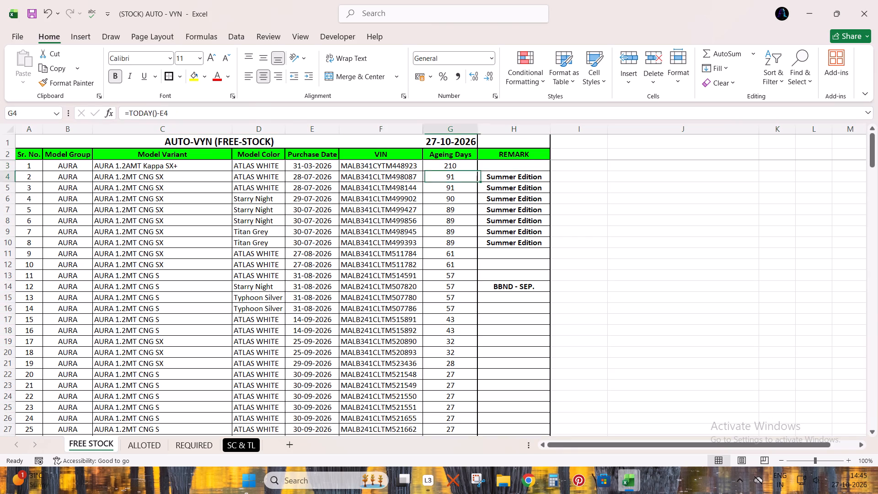
pyautogui.press('Up')
pyautogui.press('Left')
pyautogui.press('Up')
pyautogui.hotkey('ctrl', 's')
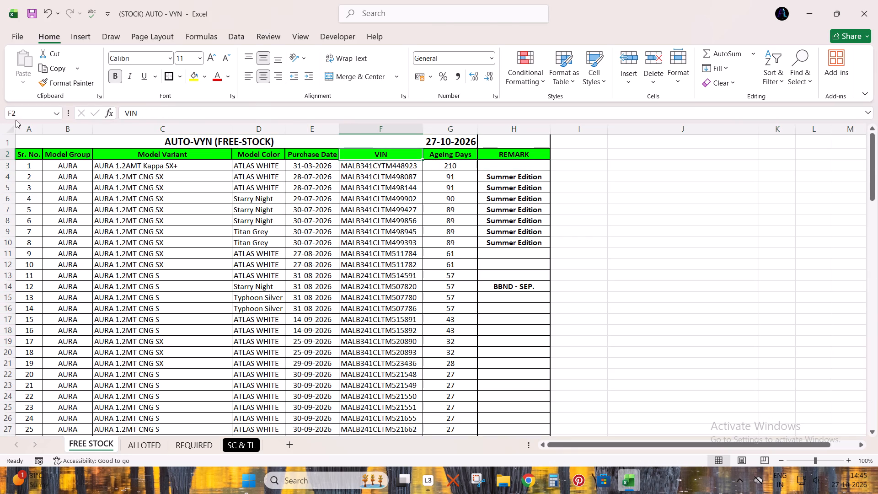
# Autofit all column widths on the FREE STOCK sheet to their contents and save the workbook.
pyautogui.click(12, 125)
pyautogui.doubleClick(43, 126)
pyautogui.click(322, 254)
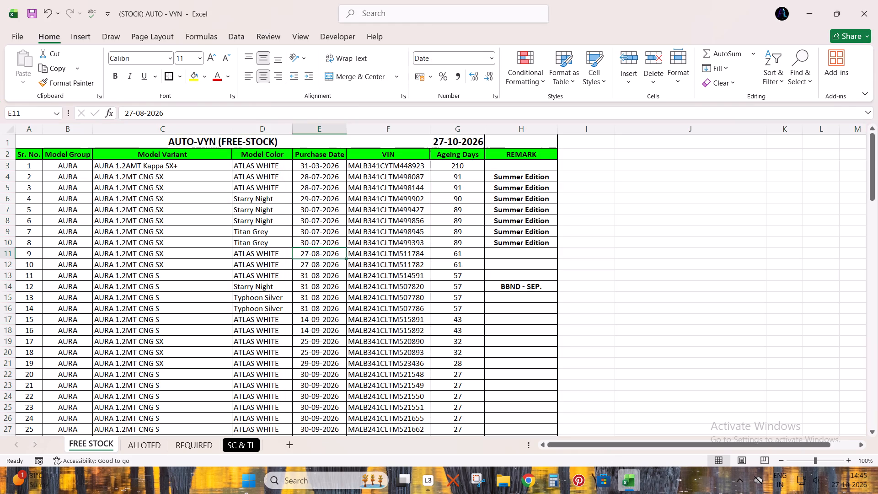
pyautogui.hotkey('ctrl', 's')
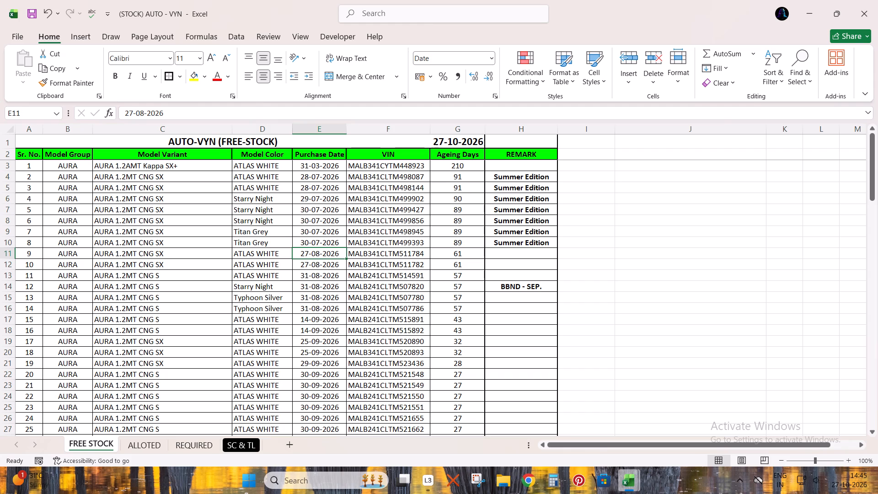
# Review the FREE STOCK table from the first AURA row to the last VENUE row, checking VINs, ageing days and remarks.
pyautogui.press('Right')
pyautogui.press('Down')
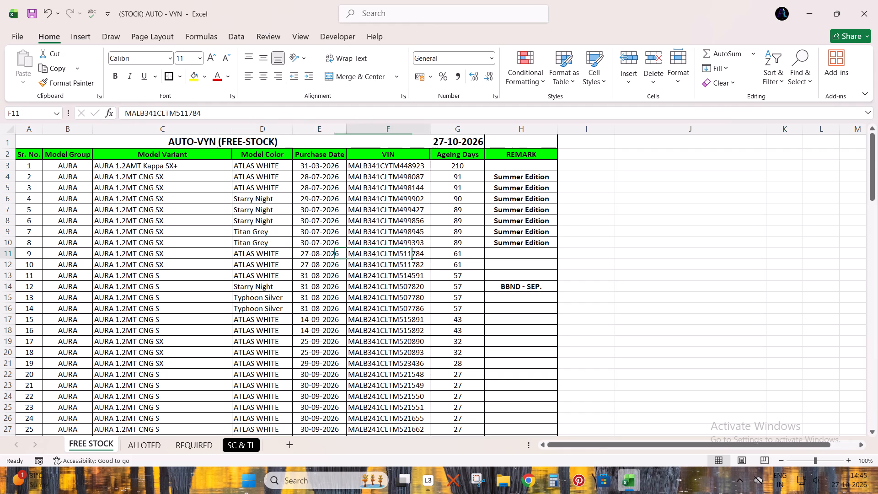
pyautogui.press('Up')
pyautogui.hotkey('ctrl', 'Up')
pyautogui.press('Down')
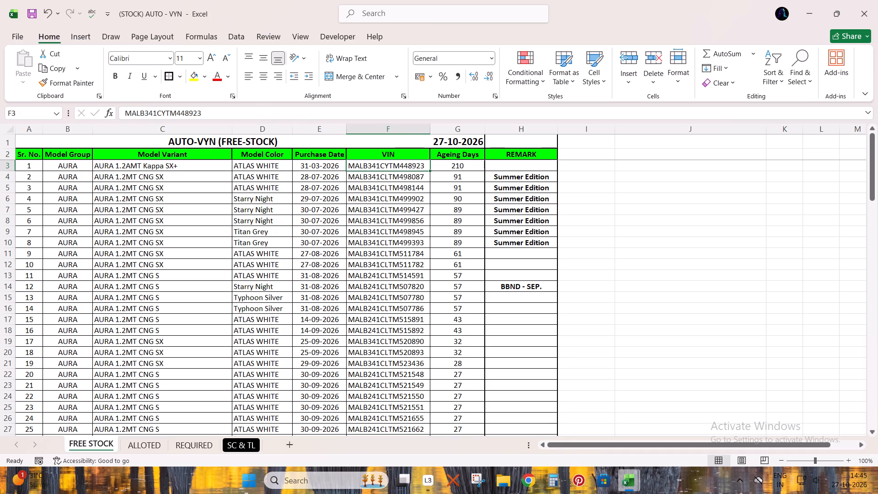
pyautogui.press('Right')
pyautogui.press('Up')
pyautogui.press('Down')
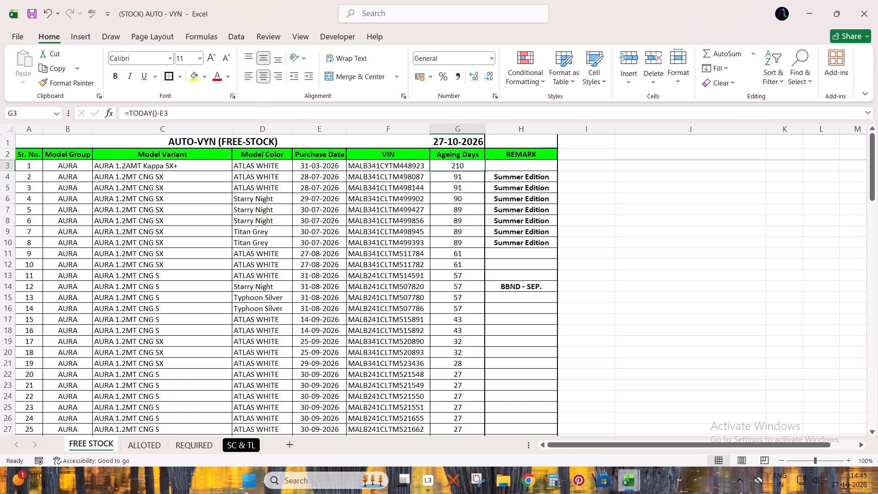
pyautogui.press('Right')
pyautogui.press('Up')
pyautogui.press('Down')
pyautogui.press('Down')
pyautogui.scroll(-6, 485, 265)
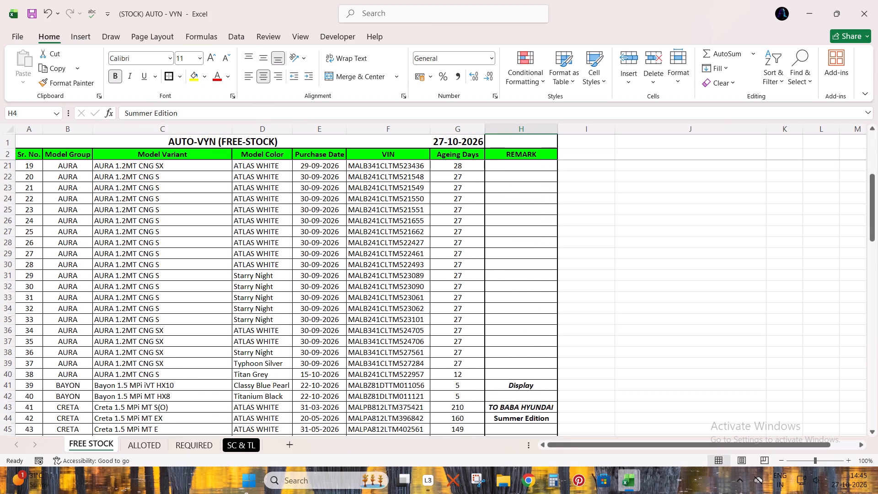
pyautogui.scroll(-10, 485, 265)
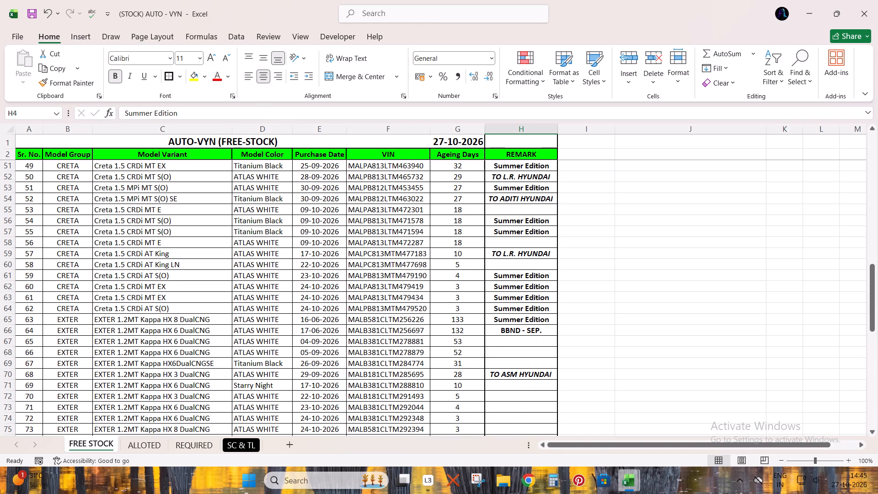
pyautogui.press('Down')
pyautogui.press('Up')
pyautogui.press('Left')
pyautogui.press('Down')
pyautogui.press('Up')
pyautogui.press('Up')
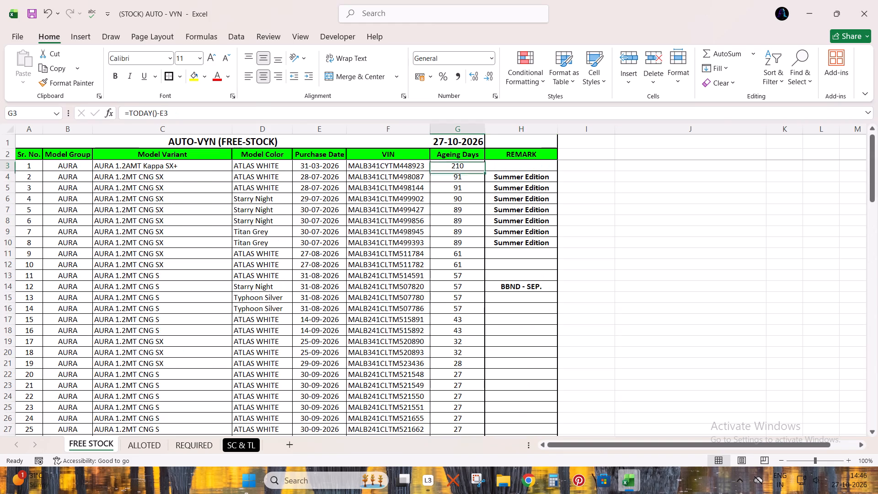
pyautogui.press('Up')
pyautogui.press('Down')
pyautogui.press('Up')
pyautogui.press('Down')
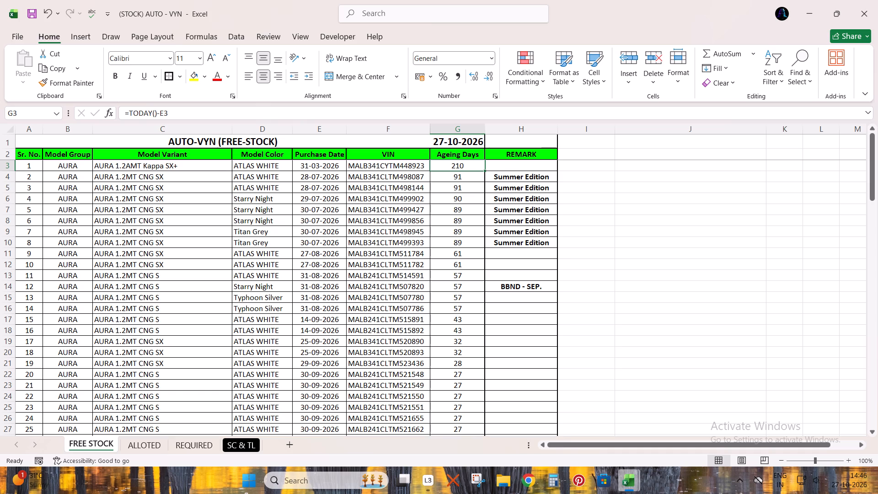
pyautogui.scroll(-4, 479, 271)
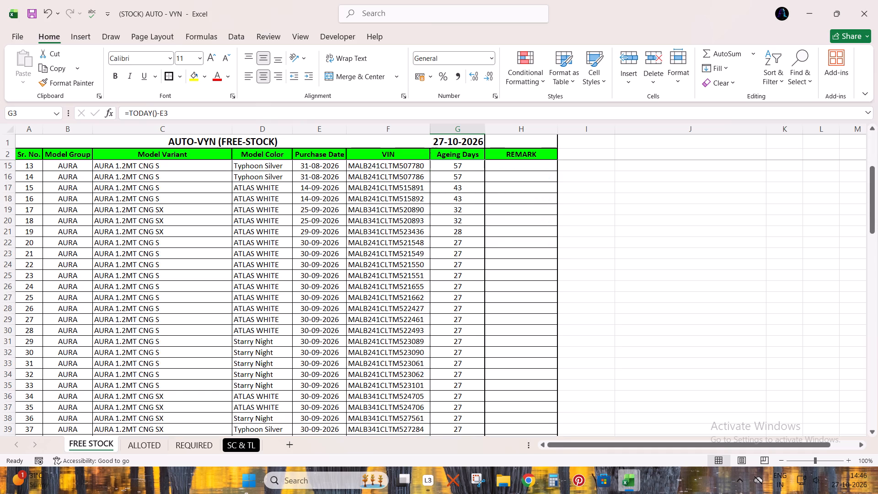
pyautogui.scroll(-7, 479, 271)
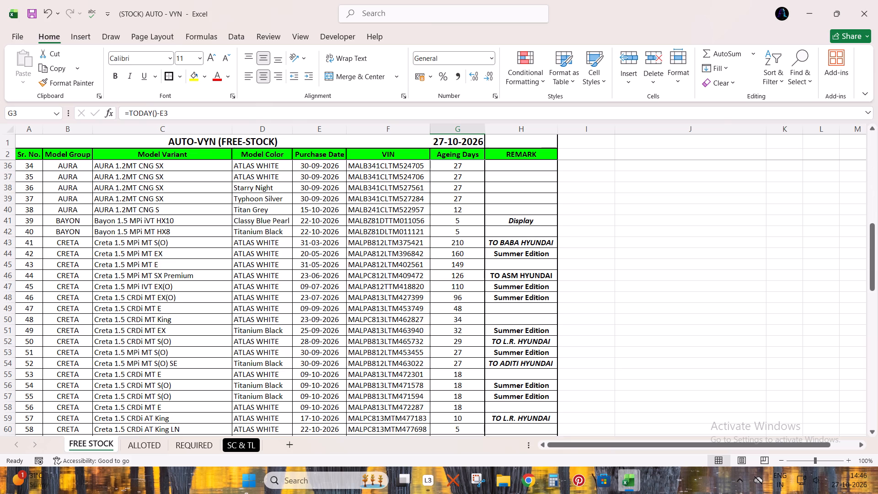
pyautogui.scroll(-3, 479, 271)
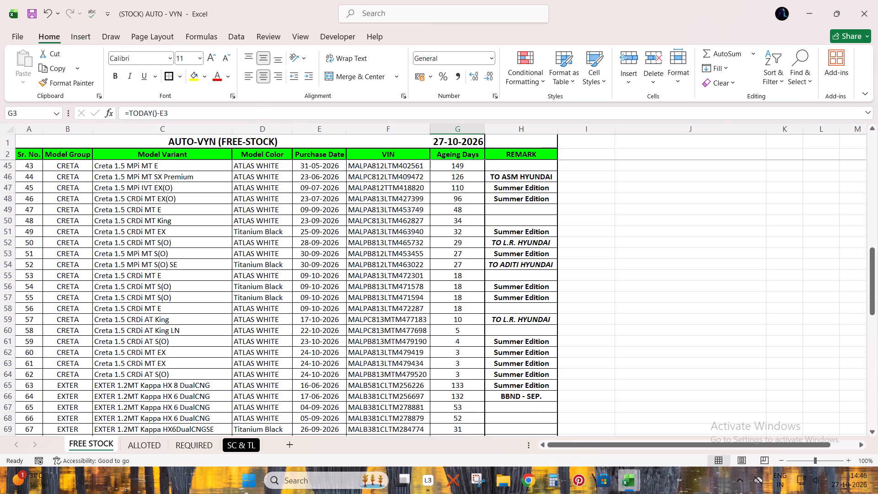
pyautogui.scroll(-5, 464, 240)
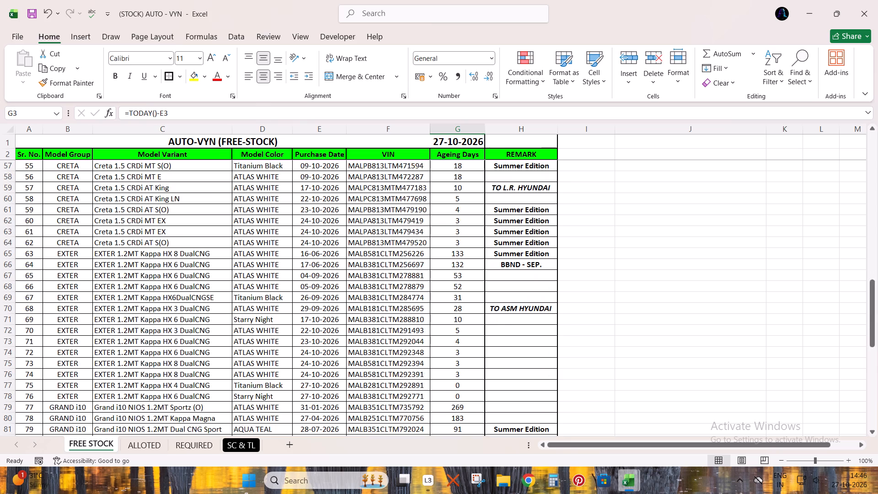
pyautogui.scroll(-12, 409, 298)
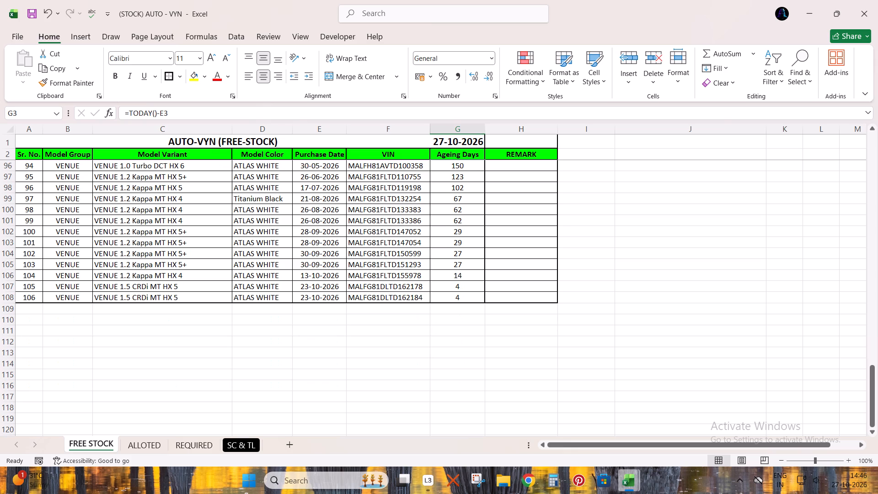
# Autofit the FREE STOCK column widths again across the whole sheet and save the workbook.
pyautogui.scroll(2, 296, 296)
pyautogui.scroll(2, 258, 243)
pyautogui.click(10, 127)
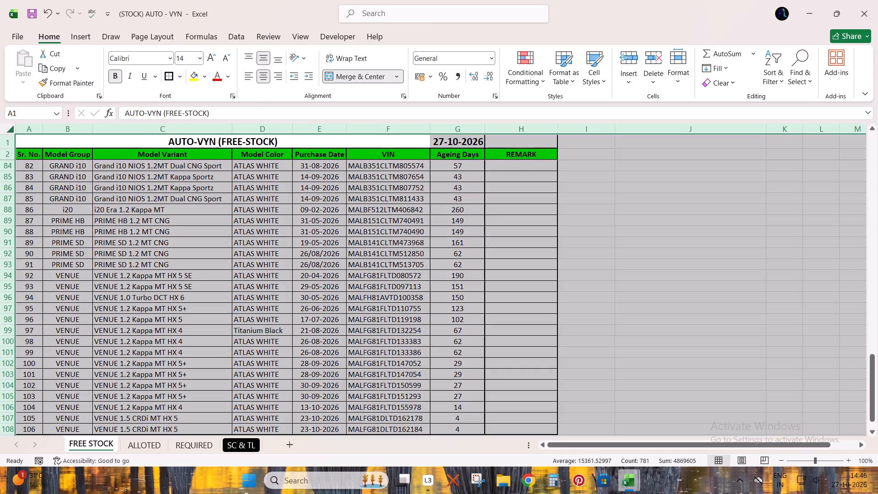
pyautogui.doubleClick(44, 128)
pyautogui.click(353, 234)
pyautogui.hotkey('ctrl', 's')
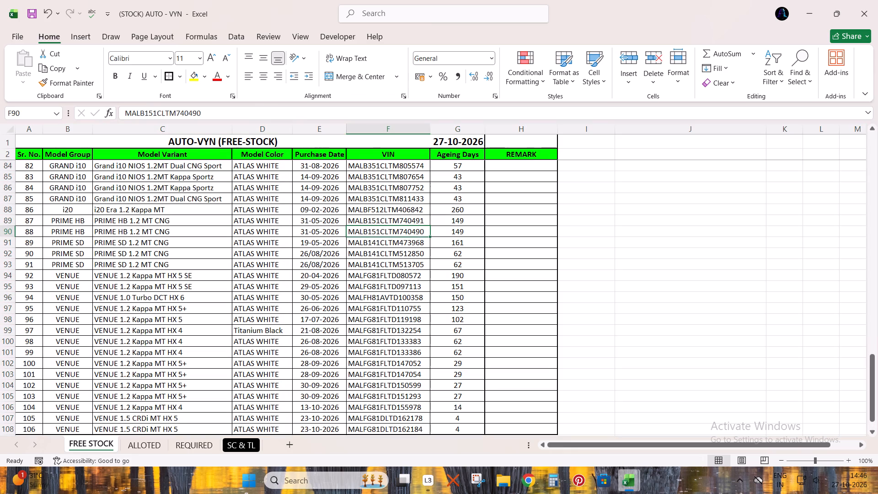
# Look over the vehicle and booking lists on the ALLOTED and REQUIRED sheets.
pyautogui.click(148, 445)
pyautogui.moveTo(687, 446); pyautogui.dragTo(703, 446)
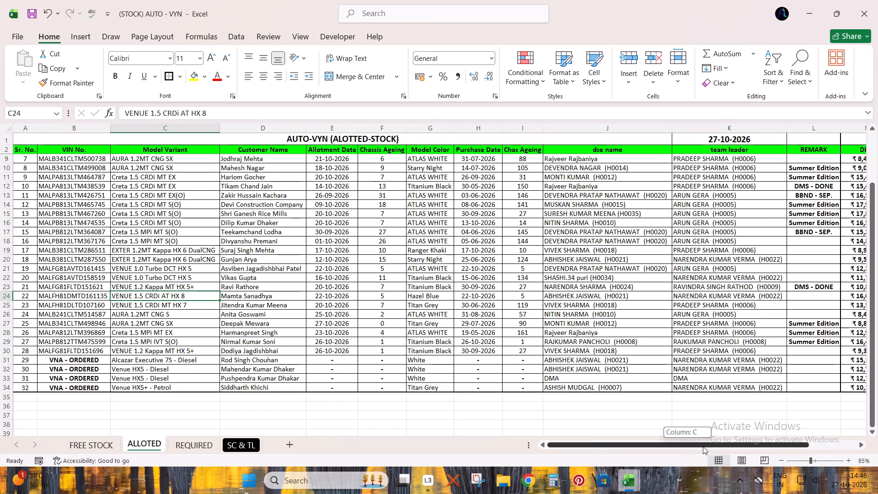
pyautogui.moveTo(703, 446); pyautogui.dragTo(460, 446)
pyautogui.scroll(2, 180, 356)
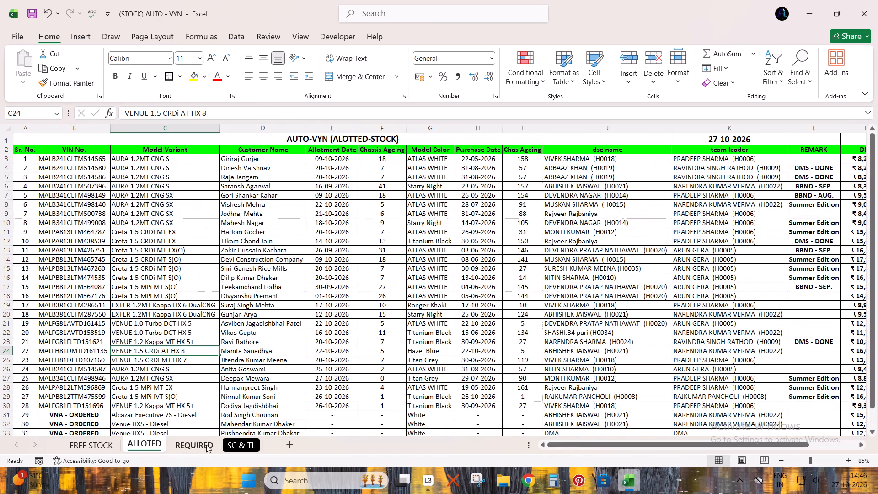
pyautogui.click(195, 443)
pyautogui.scroll(5, 290, 356)
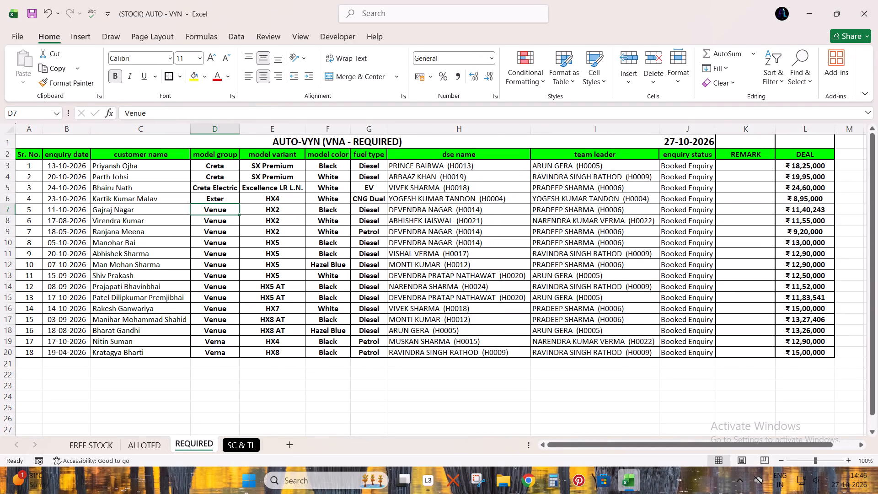
# Select the whole FREE STOCK table, open its print settings and choose the MF280 Series printer.
pyautogui.click(96, 443)
pyautogui.scroll(1, 219, 359)
pyautogui.scroll(-1, 219, 359)
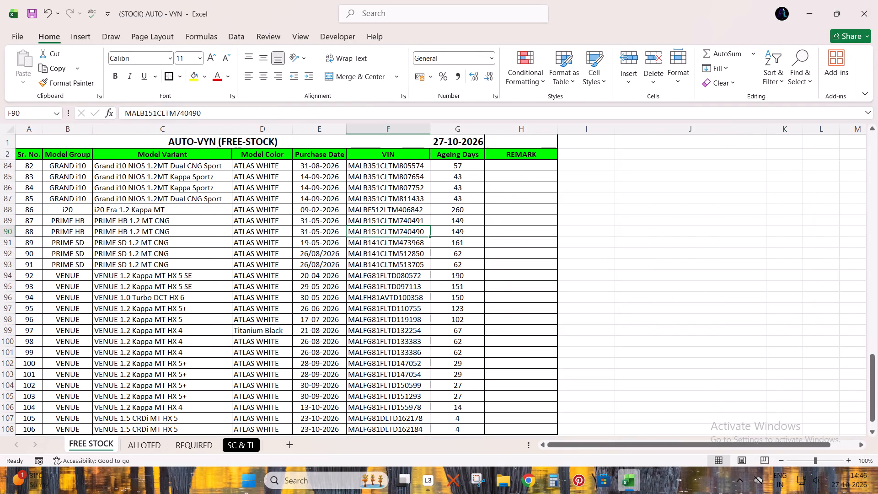
pyautogui.scroll(-1, 270, 372)
pyautogui.click(130, 238)
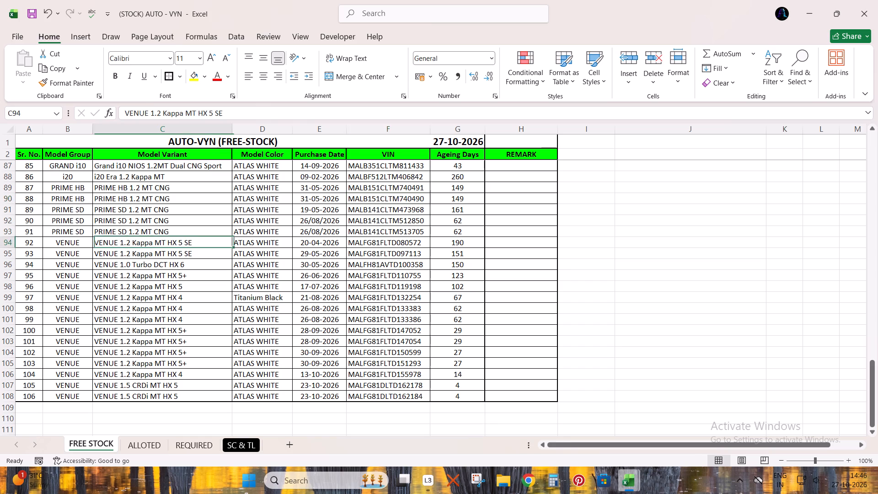
pyautogui.hotkey('ctrl', 'a')
pyautogui.hotkey('ctrl', 'p')
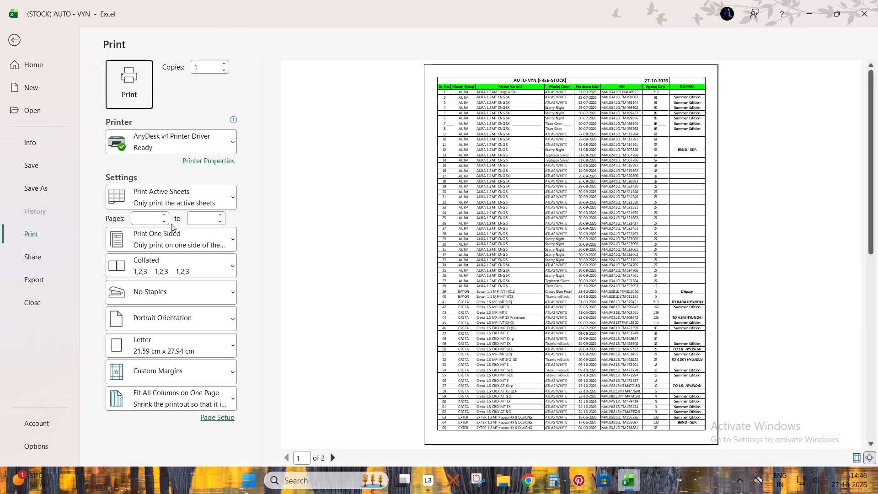
pyautogui.click(162, 147)
pyautogui.click(155, 190)
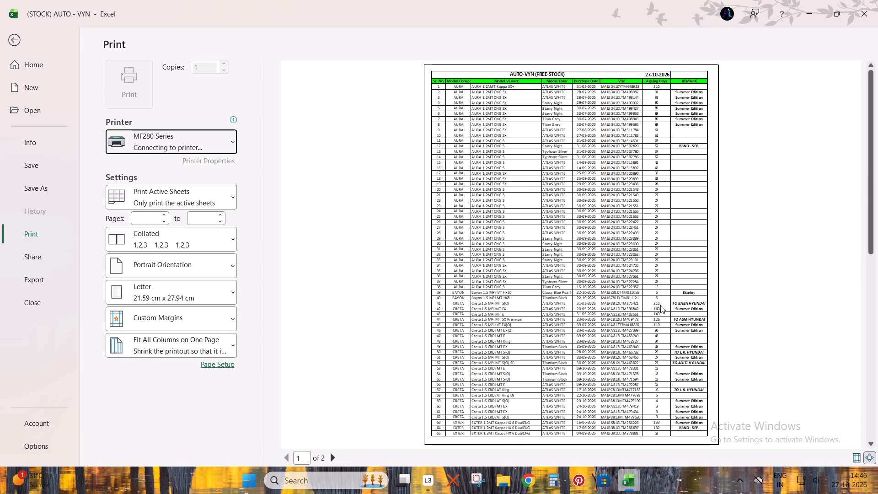
# Set the FREE STOCK printout to Print One Sided with scaling Fit All Columns on One Page.
pyautogui.scroll(-1, 644, 288)
pyautogui.scroll(1, 645, 288)
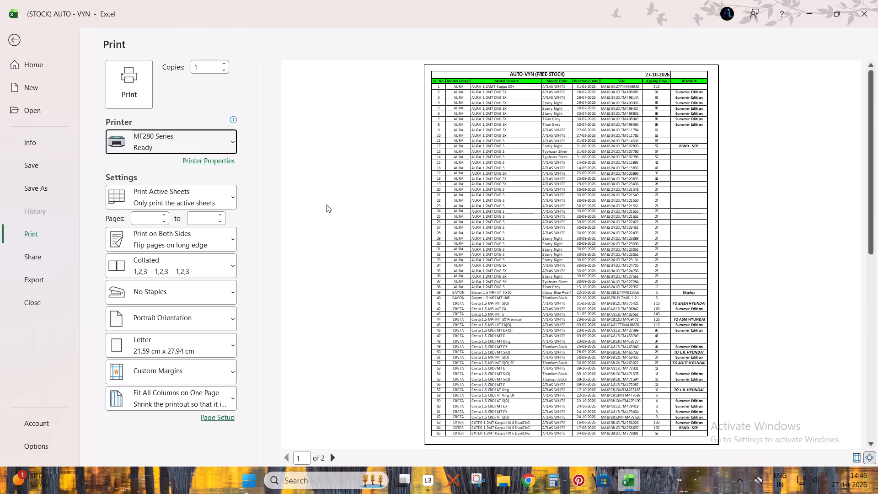
pyautogui.click(150, 247)
pyautogui.click(155, 258)
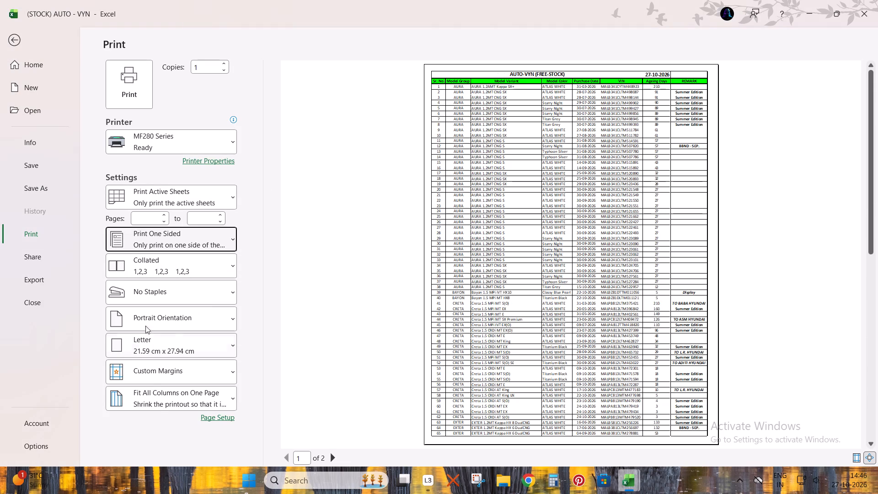
pyautogui.click(156, 402)
pyautogui.click(189, 319)
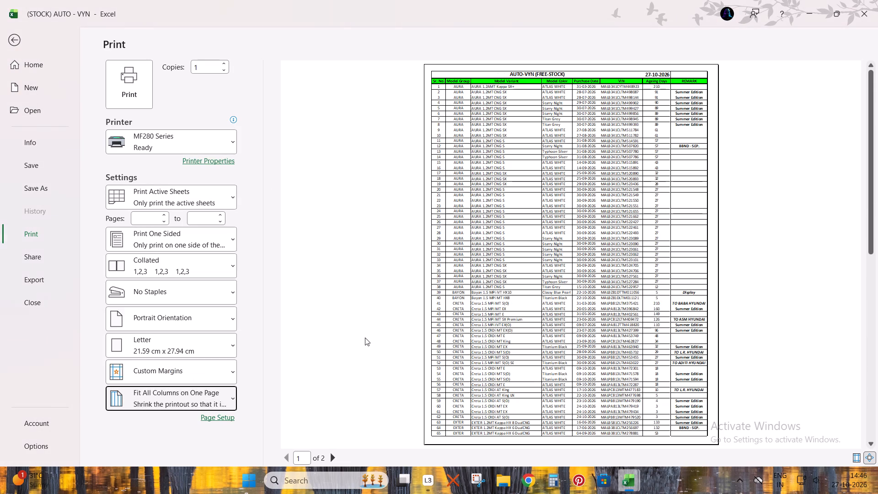
# Print the FREE STOCK sheet twice on the MF280 Series with the current settings.
pyautogui.scroll(-1, 532, 375)
pyautogui.scroll(3, 532, 375)
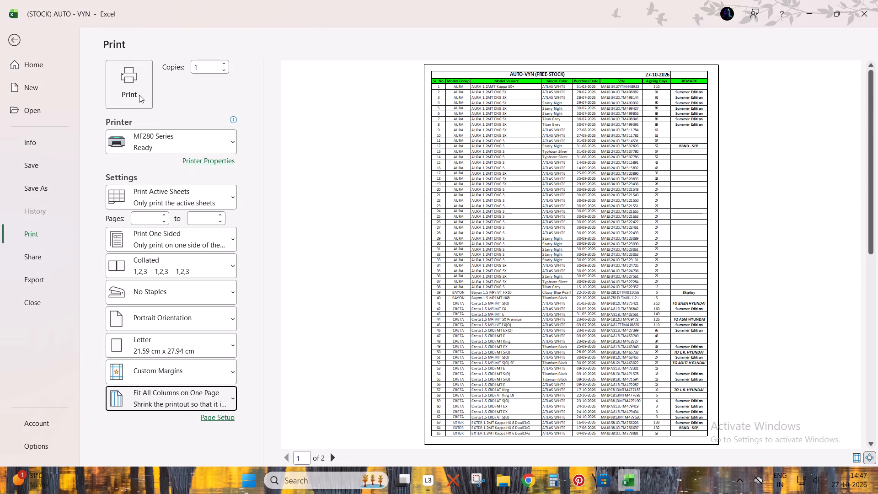
pyautogui.click(139, 95)
pyautogui.hotkey('ctrl', 'p')
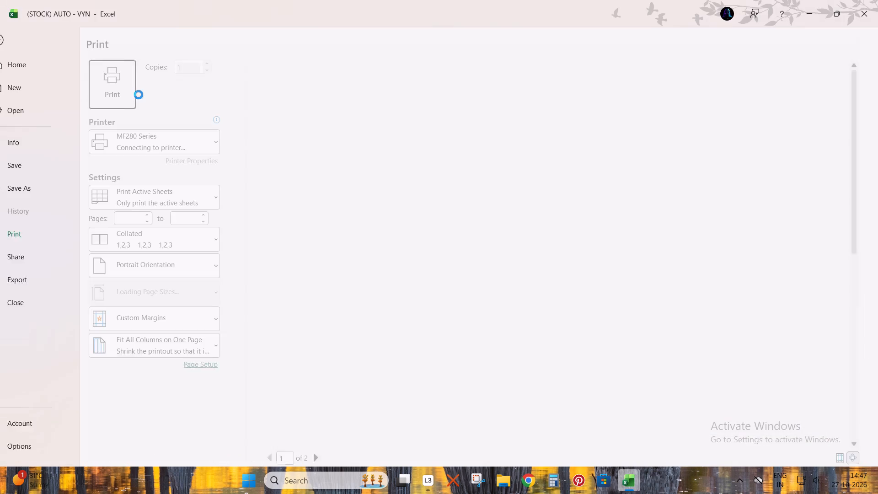
pyautogui.click(135, 95)
# Select the whole ALLOTED table, show the margins in its print preview, and print it twice on the MF280 Series.
pyautogui.click(147, 445)
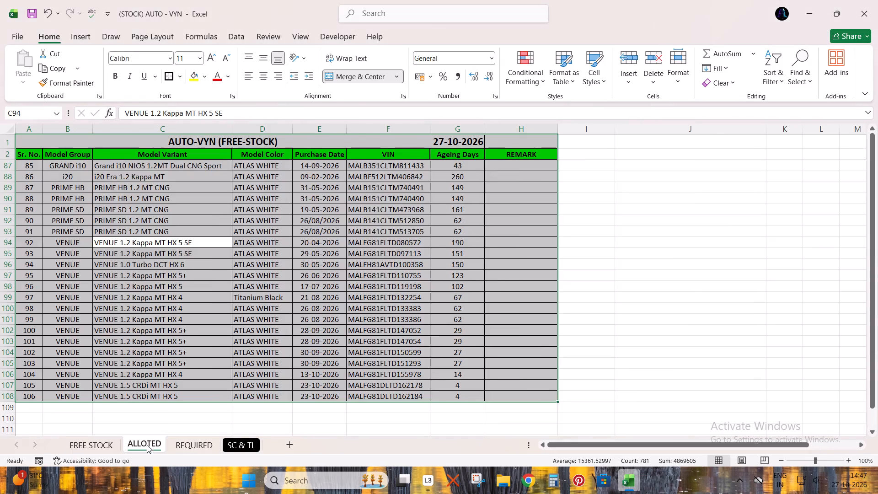
pyautogui.scroll(2, 272, 321)
pyautogui.scroll(-2, 309, 296)
pyautogui.click(316, 285)
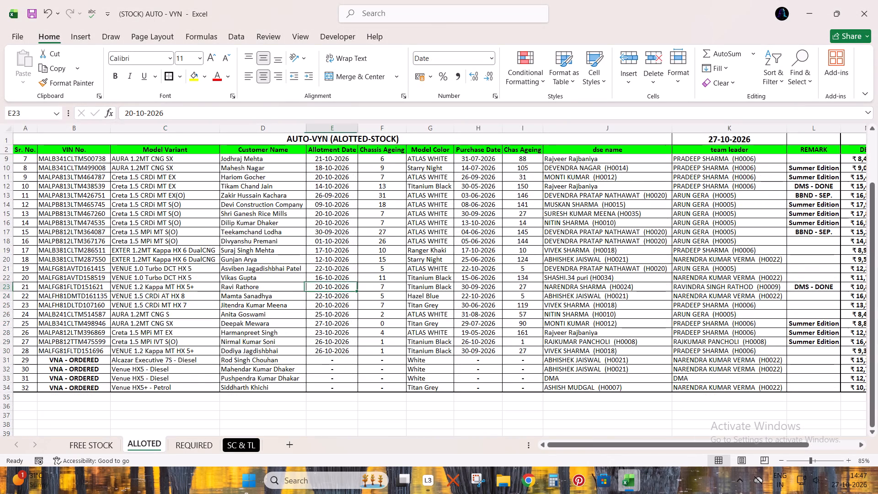
pyautogui.hotkey('ctrl', 'a')
pyautogui.moveTo(662, 443); pyautogui.dragTo(721, 443)
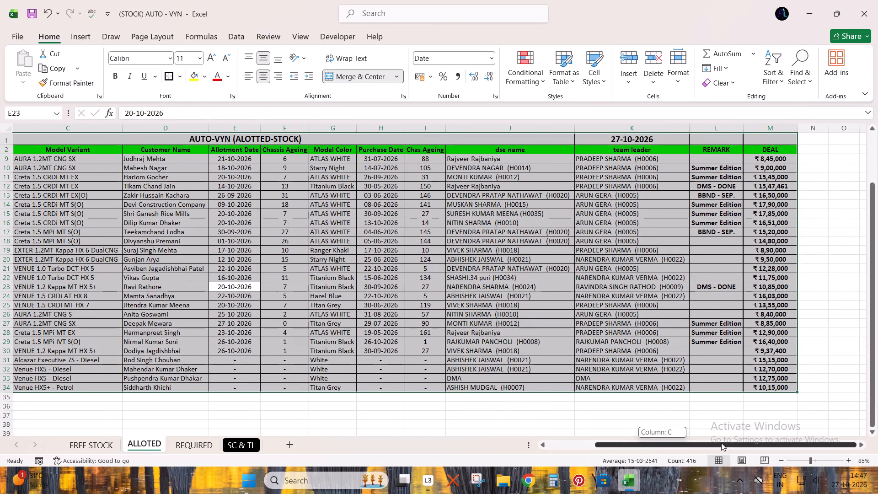
pyautogui.moveTo(721, 443); pyautogui.dragTo(484, 478)
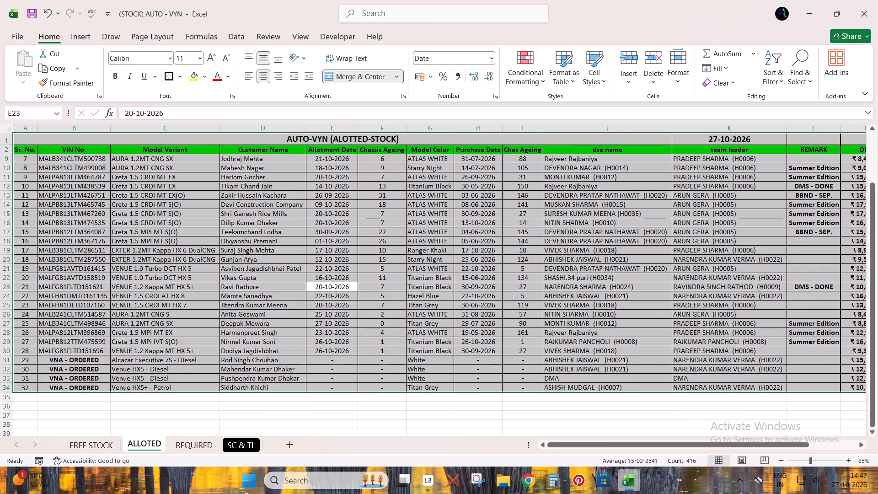
pyautogui.hotkey('ctrl', 'p')
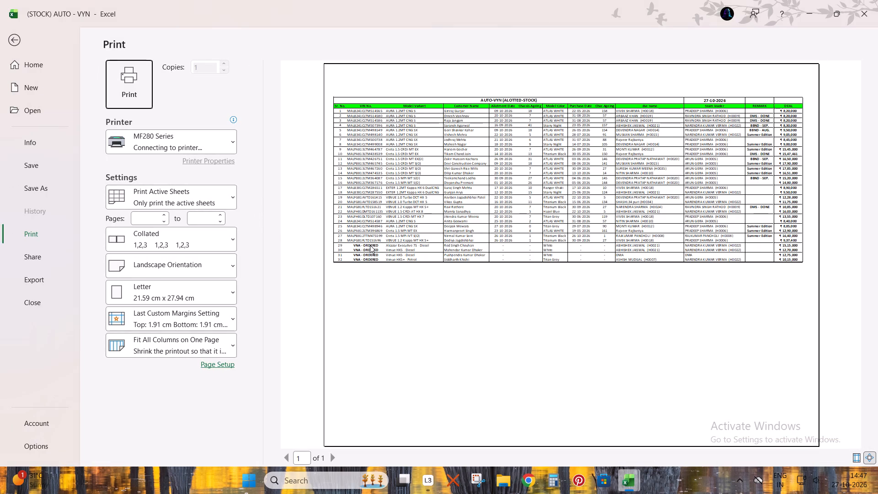
pyautogui.click(857, 459)
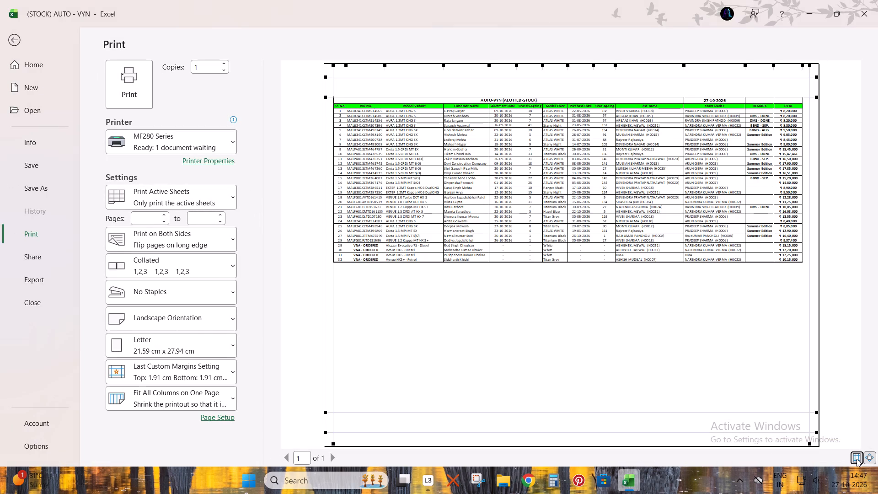
pyautogui.click(125, 90)
pyautogui.hotkey('ctrl', 'p')
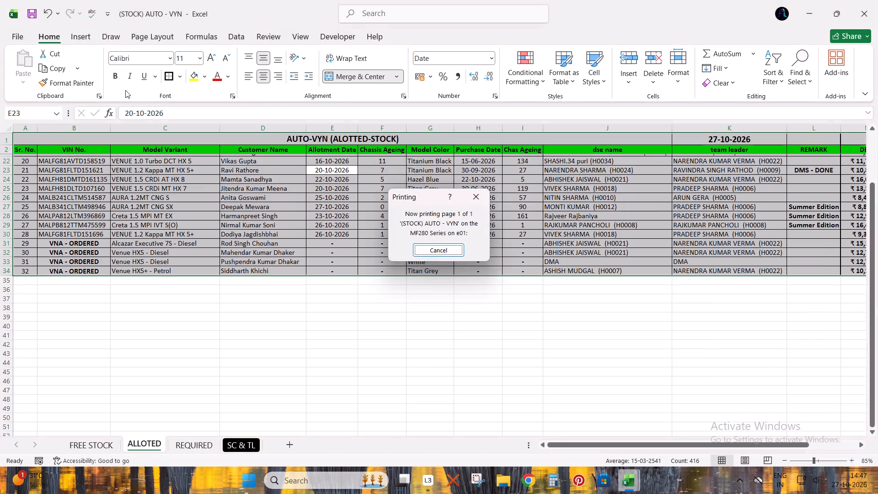
pyautogui.hotkey('ctrl', 'p')
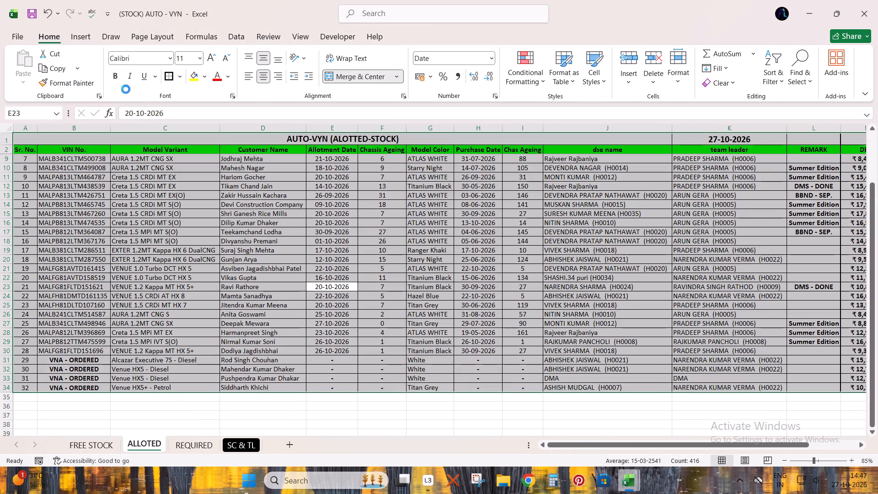
pyautogui.click(104, 76)
pyautogui.click(107, 87)
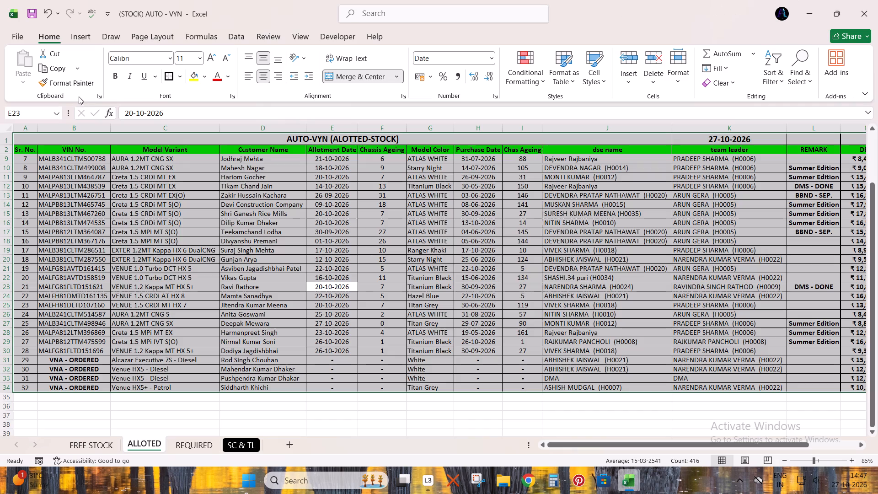
# Select the whole table on the REQUIRED sheet and print it twice on the MF280 Series.
pyautogui.click(205, 451)
pyautogui.click(264, 275)
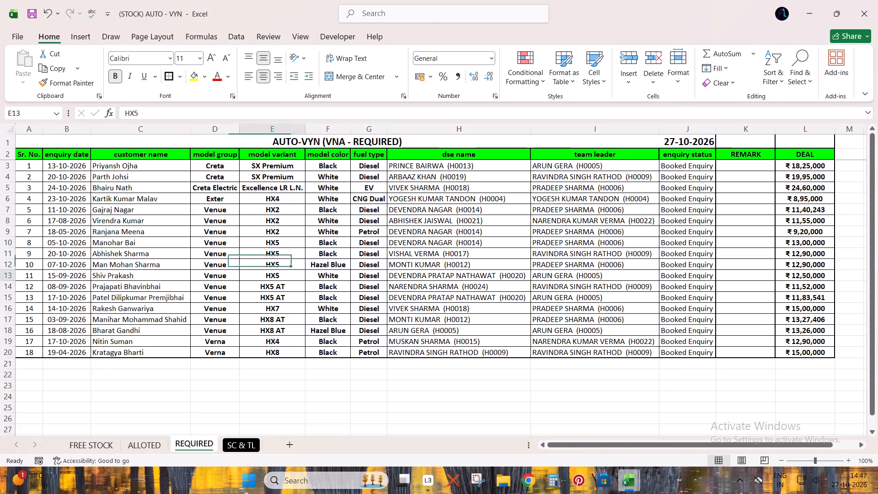
pyautogui.hotkey('ctrl', 'a')
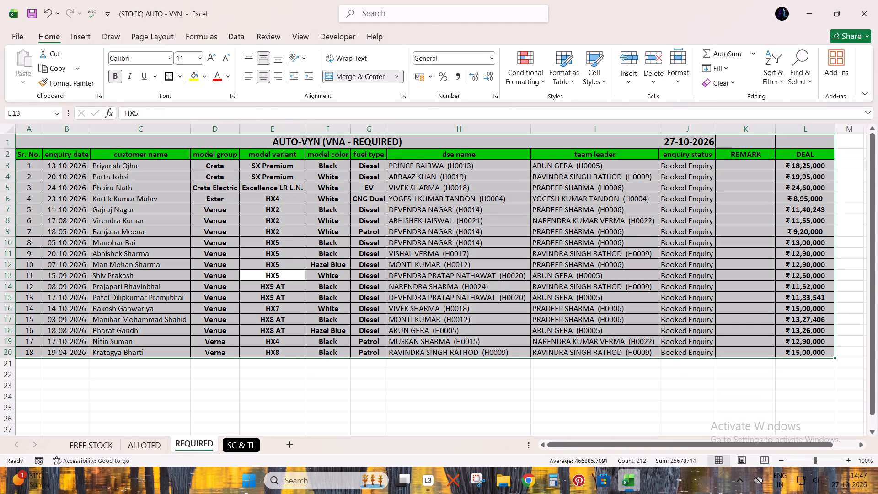
pyautogui.hotkey('ctrl', 'p')
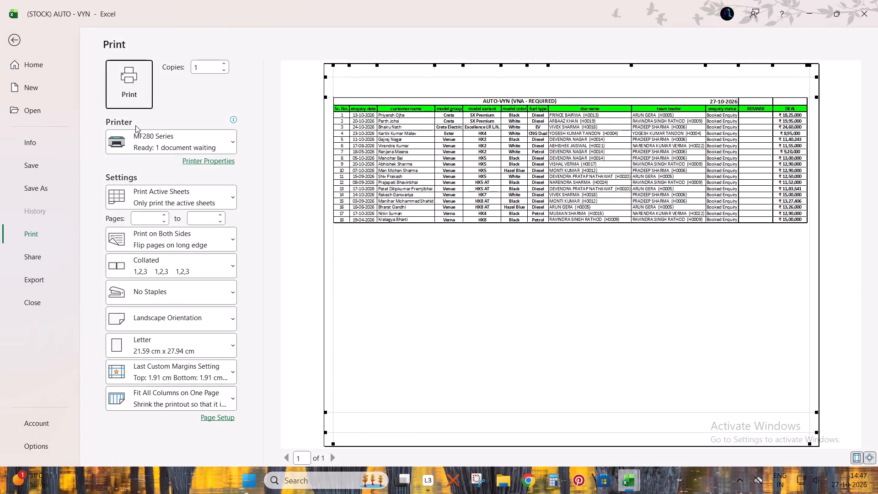
pyautogui.click(118, 88)
pyautogui.hotkey('ctrl', 'p')
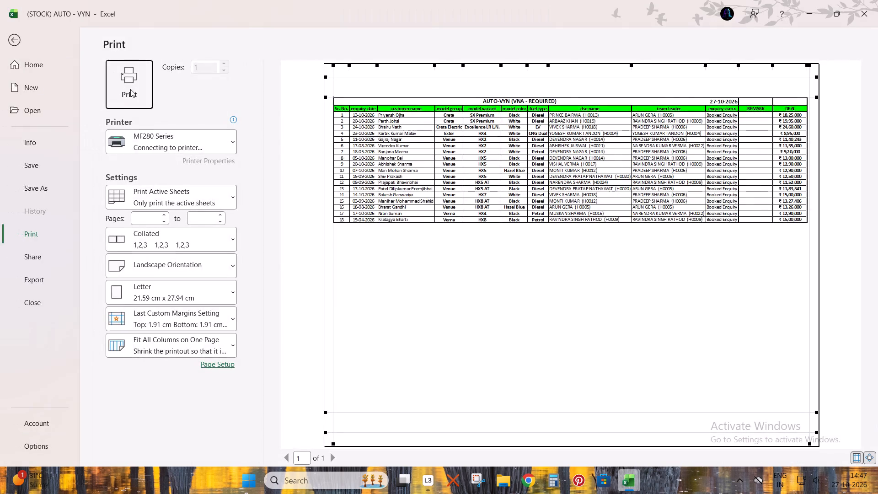
pyautogui.click(130, 89)
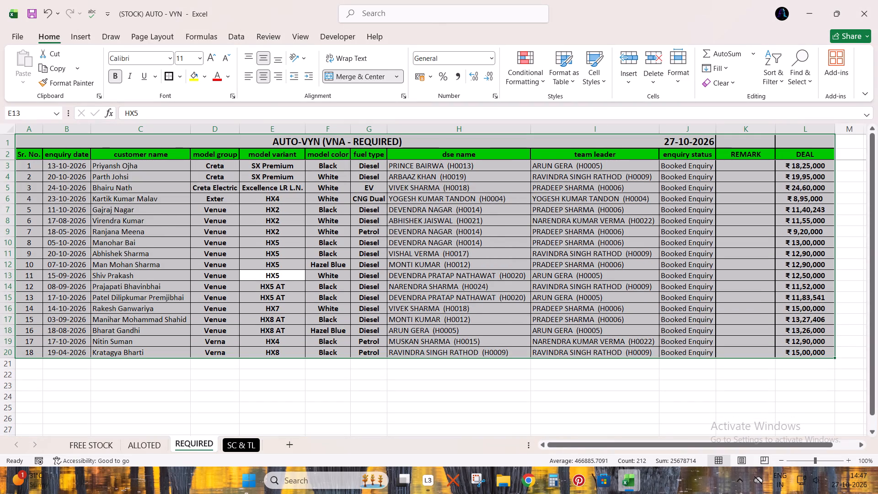
# Close the (STOCK) AUTO - VYN, Book - Copy - Copy - Copy and ALLOCATION STOCK SHEET - Copy (2) workbooks, discarding the Book copy's changes.
pyautogui.scroll(2, 207, 285)
pyautogui.click(877, 0)
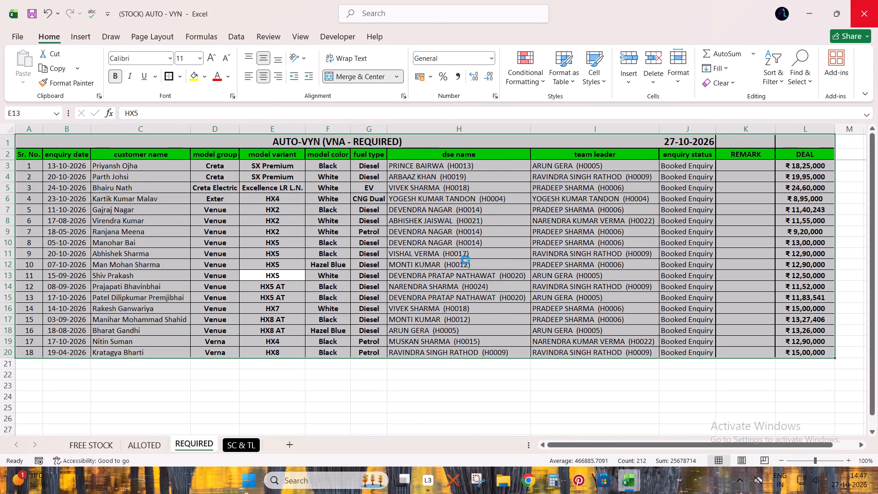
pyautogui.click(877, 0)
pyautogui.click(500, 257)
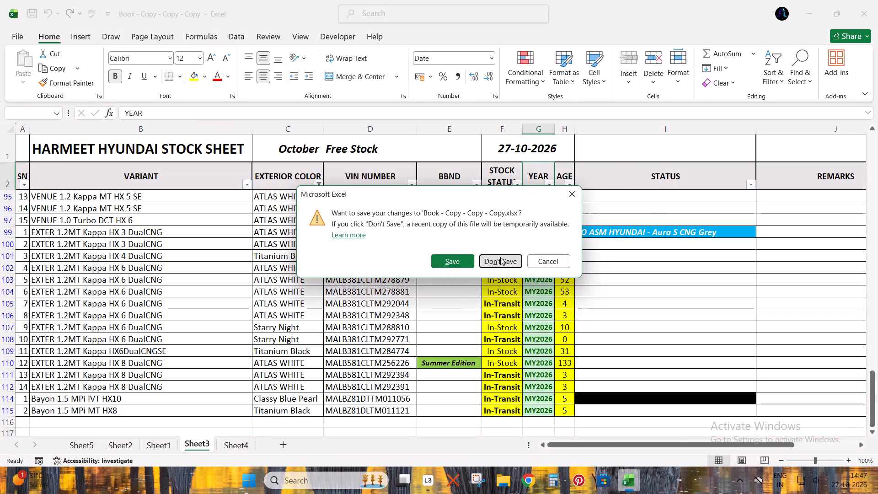
pyautogui.click(877, 0)
pyautogui.click(455, 255)
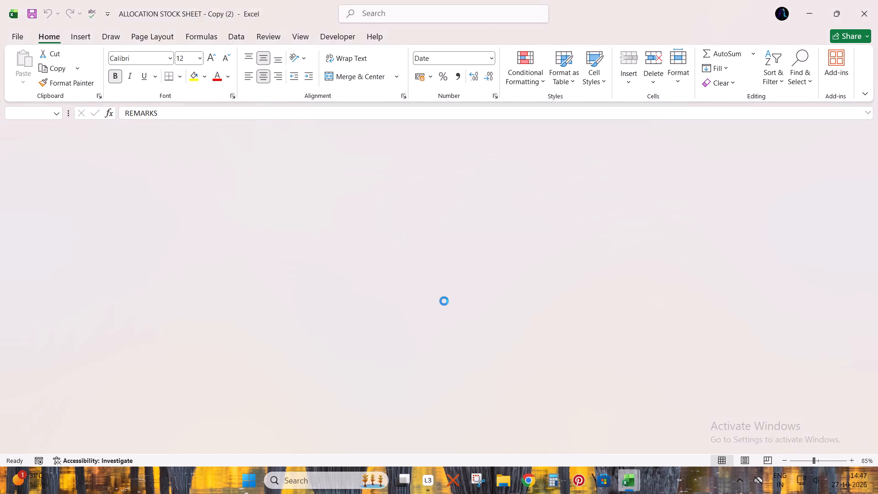
# Close the BOOKING LIST and Book111 workbooks and show the desktop.
pyautogui.click(618, 476)
pyautogui.click(672, 421)
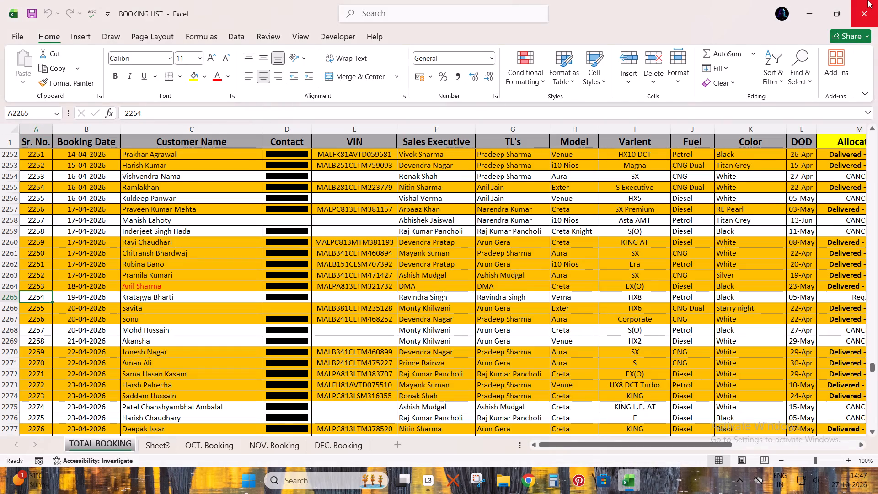
pyautogui.click(867, 0)
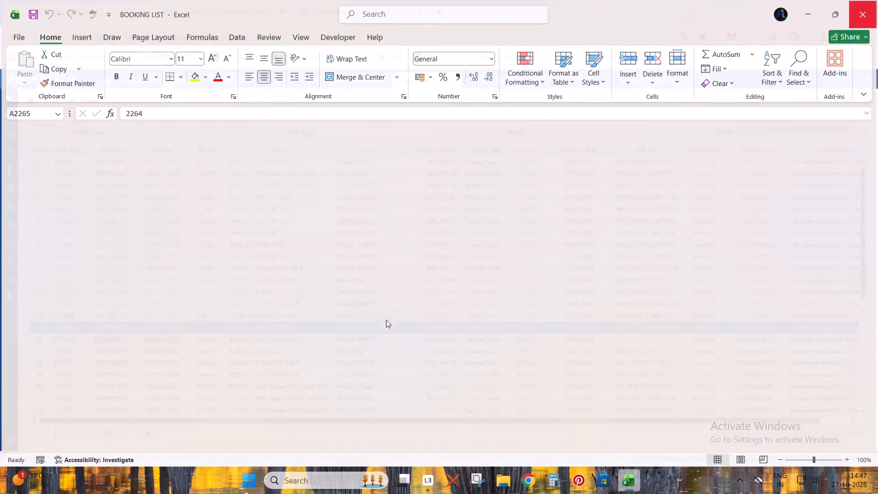
pyautogui.click(624, 487)
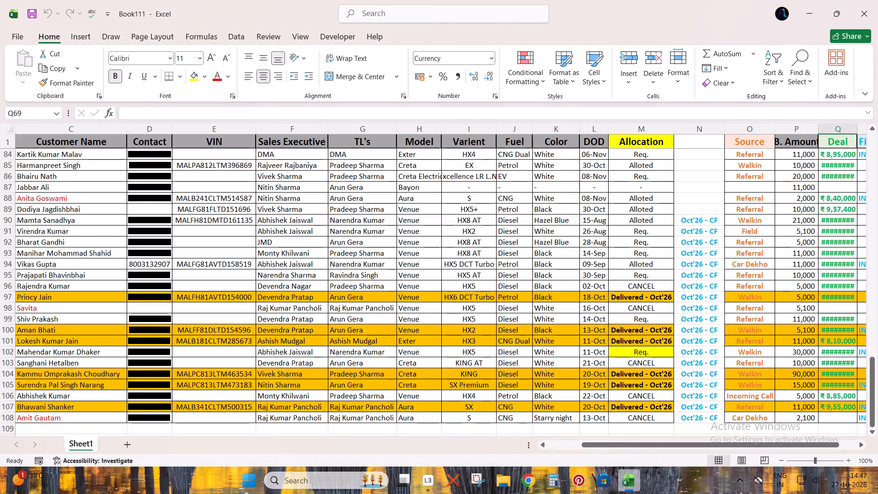
pyautogui.click(877, 0)
pyautogui.click(877, 486)
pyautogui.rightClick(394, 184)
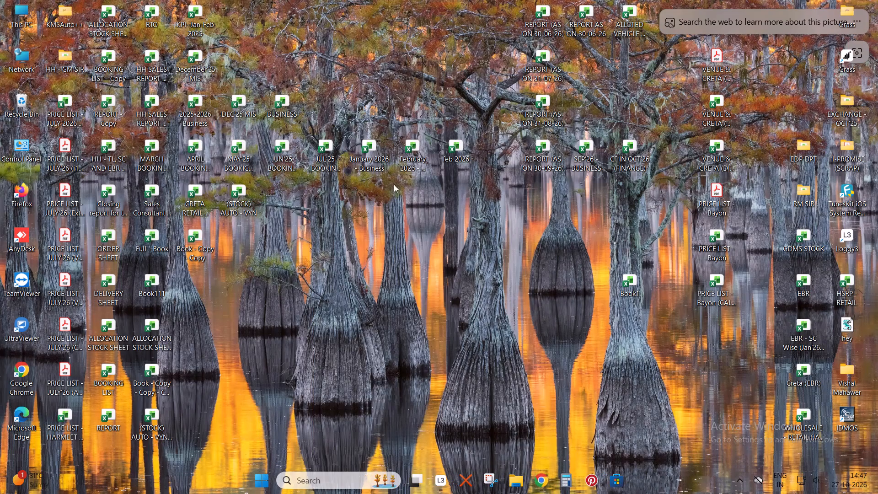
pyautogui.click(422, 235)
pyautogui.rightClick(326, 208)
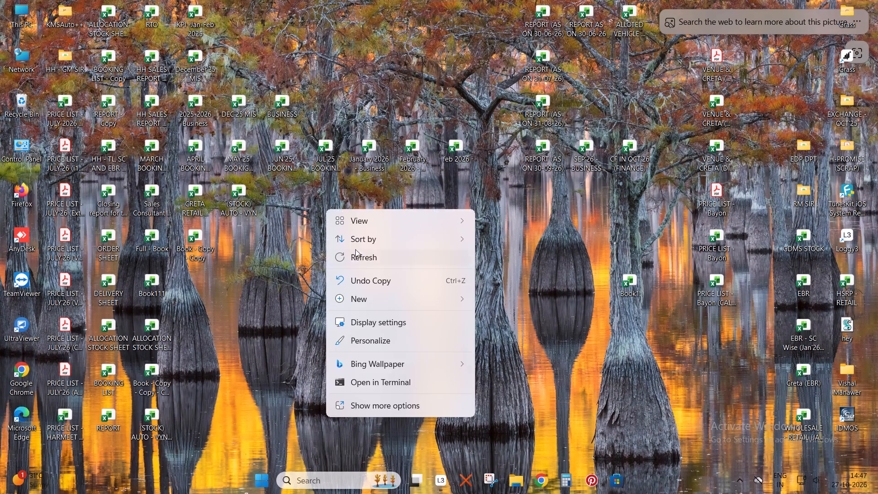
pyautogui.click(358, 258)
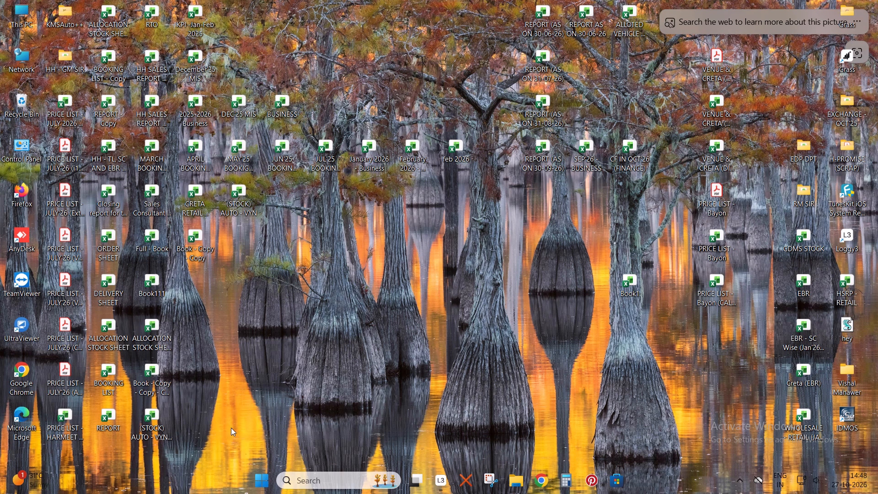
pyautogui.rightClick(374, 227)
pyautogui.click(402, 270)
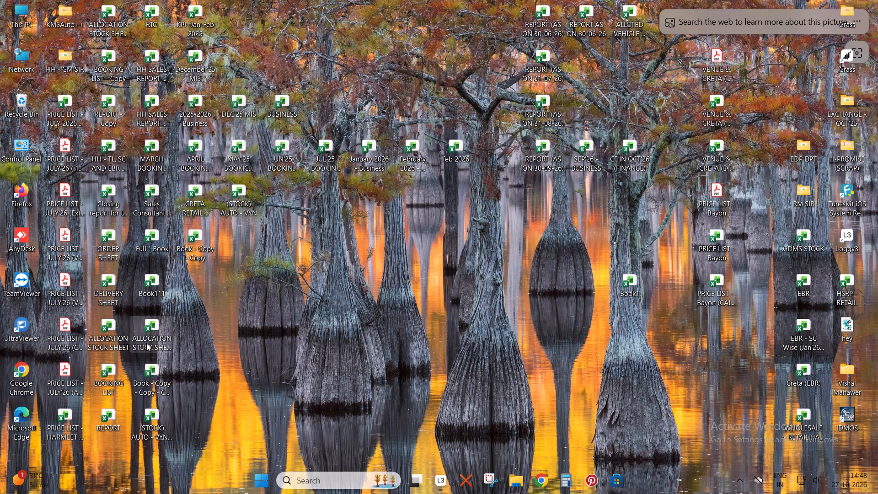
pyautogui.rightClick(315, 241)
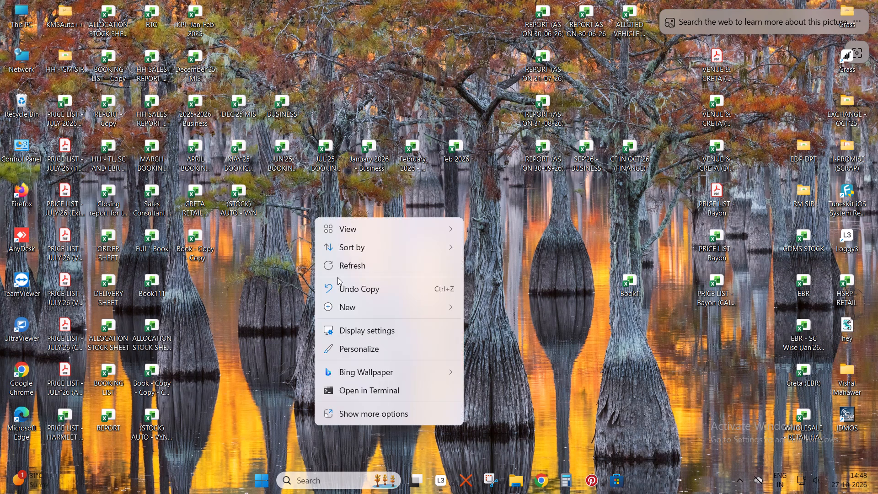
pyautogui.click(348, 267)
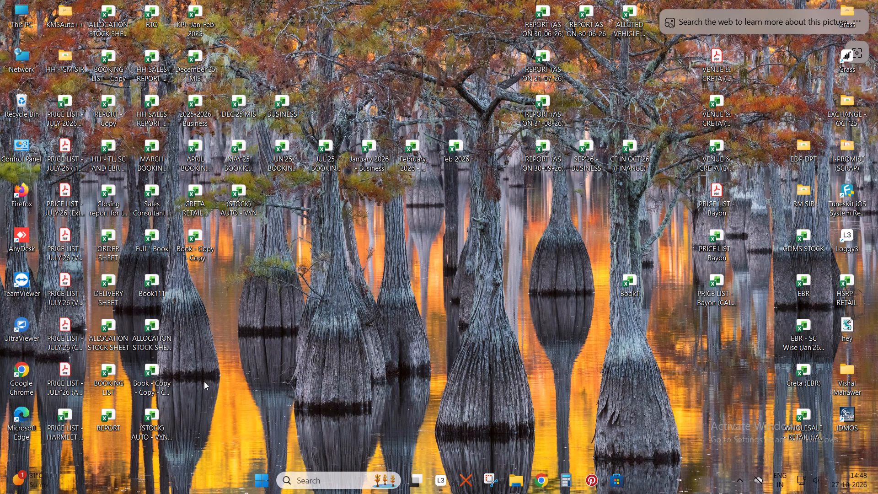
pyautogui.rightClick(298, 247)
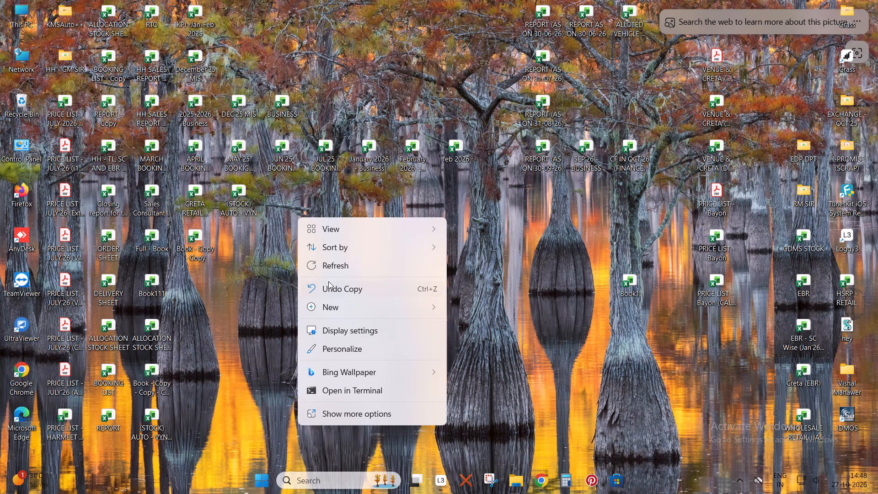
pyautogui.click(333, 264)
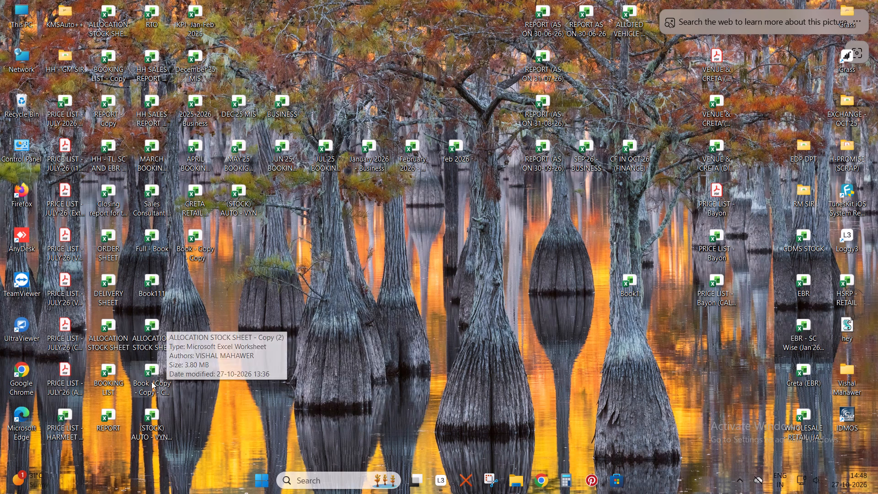
# Permanently delete the desktop files ALLOCATION STOCK SHEET - Copy (2), Book - Copy - Copy - Copy and the (STOCK) AUTO - VYN file below them.
pyautogui.moveTo(157, 459); pyautogui.dragTo(152, 336)
pyautogui.hotkey('shift', 'Delete')
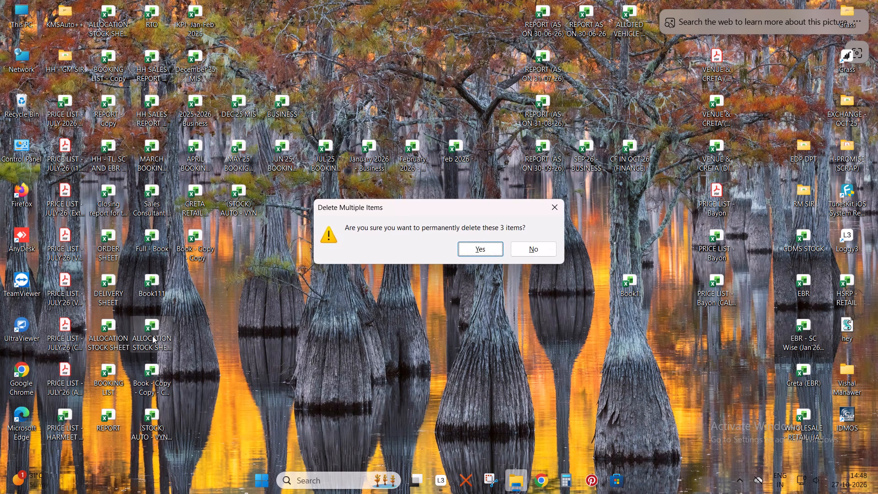
pyautogui.press('Return')
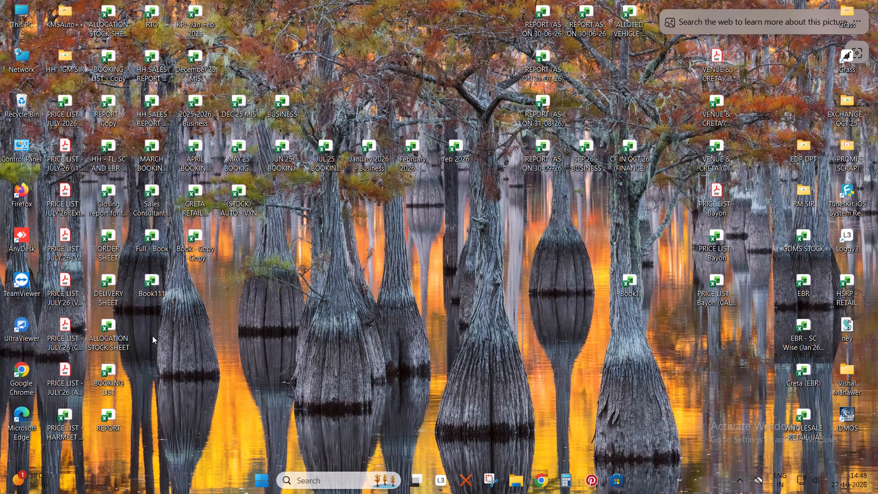
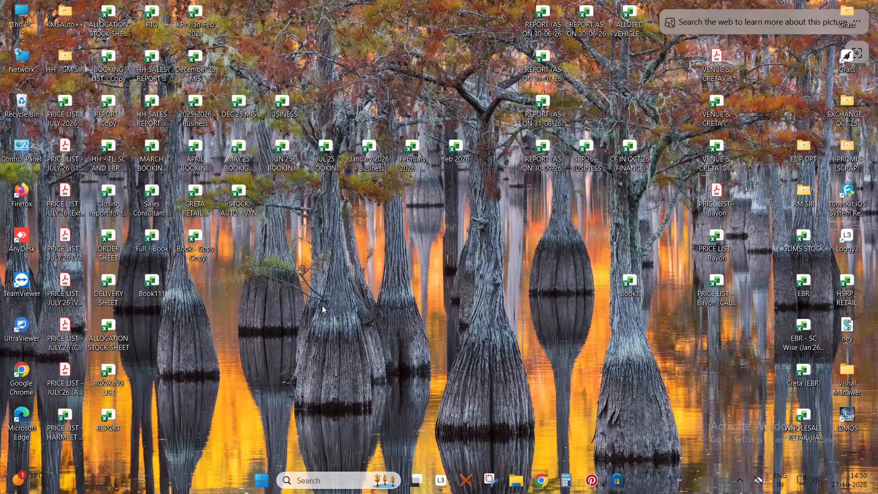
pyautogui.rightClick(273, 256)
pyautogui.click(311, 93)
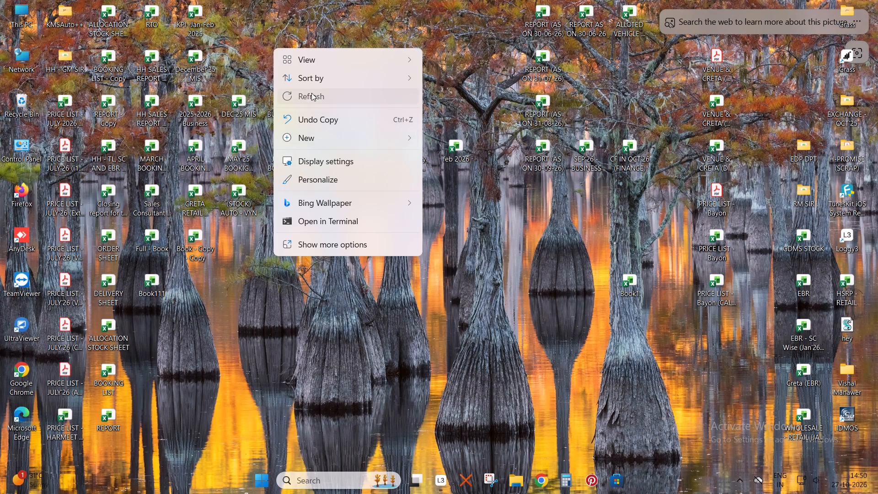
# Check the ALLOTED and REQUIRED sheets of the desktop workbook (STOCK) AUTO - VYN, closing the workbook when done.
pyautogui.doubleClick(243, 200)
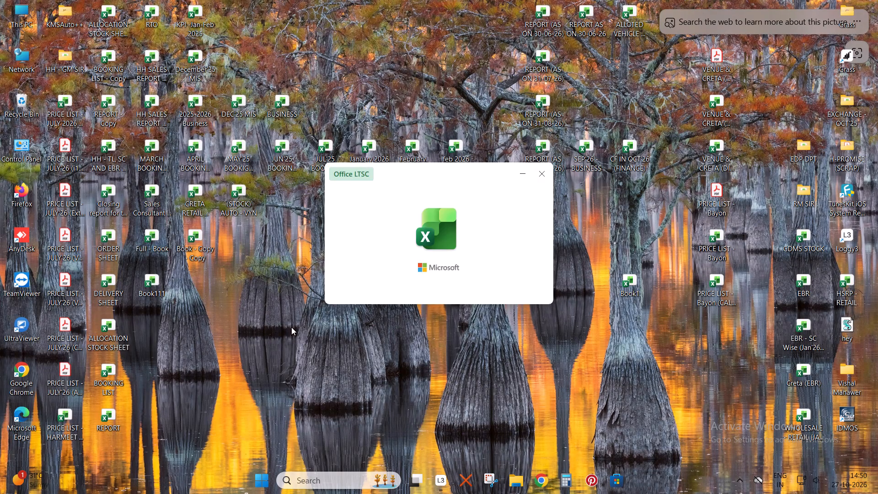
pyautogui.click(247, 210)
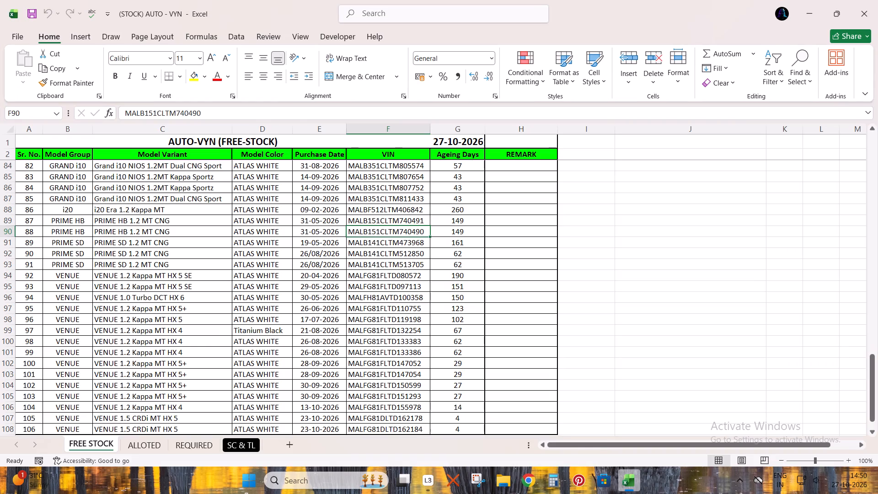
pyautogui.click(137, 446)
pyautogui.scroll(4, 180, 342)
pyautogui.scroll(-3, 180, 342)
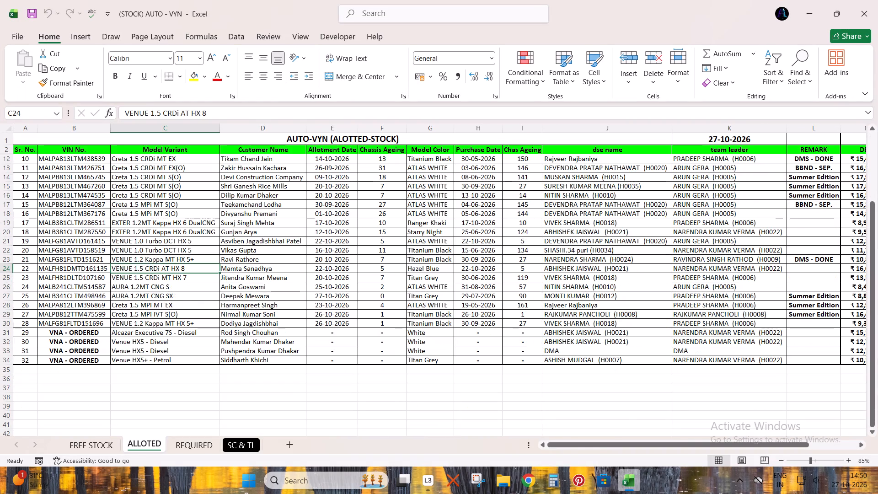
pyautogui.click(195, 440)
pyautogui.click(877, 0)
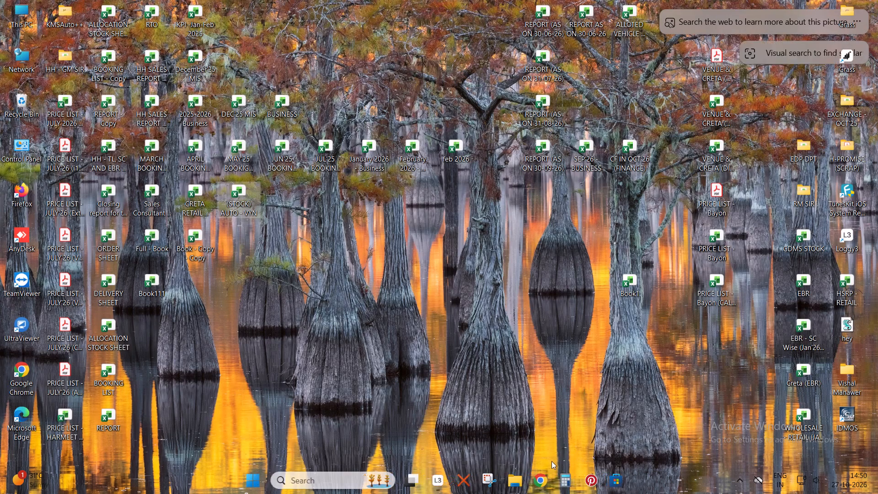
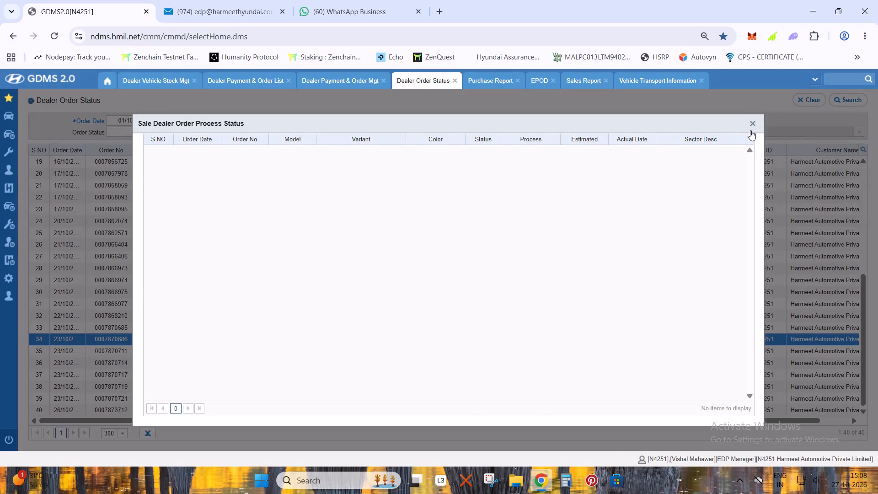
# Close the Sale Dealer Order Process Status window.
pyautogui.click(750, 121)
# Open the (STOCK) AUTO - VYN workbook from the desktop.
pyautogui.click(877, 493)
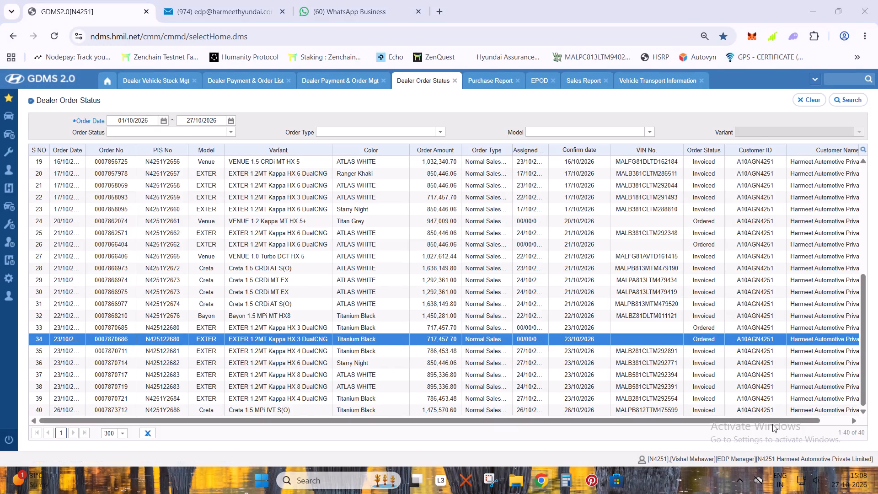
pyautogui.doubleClick(194, 241)
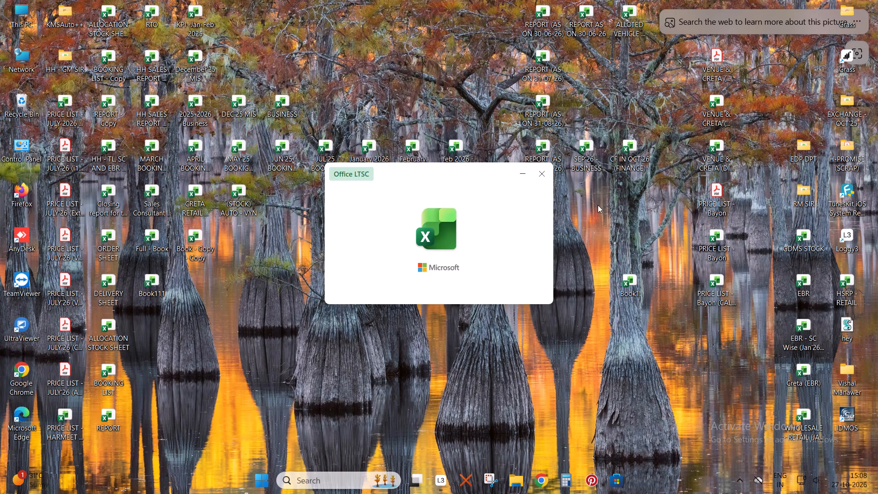
pyautogui.click(877, 0)
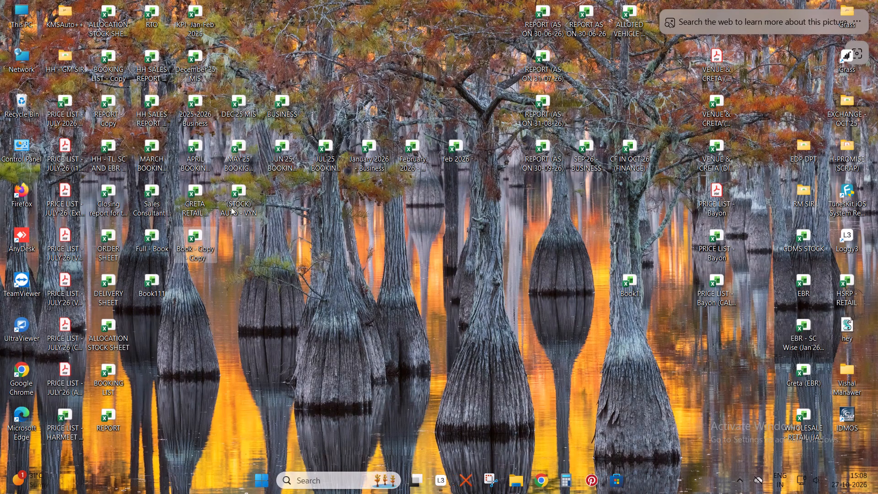
pyautogui.doubleClick(232, 207)
# Switch to the Calculator alongside the FREE STOCK sheet.
pyautogui.click(545, 471)
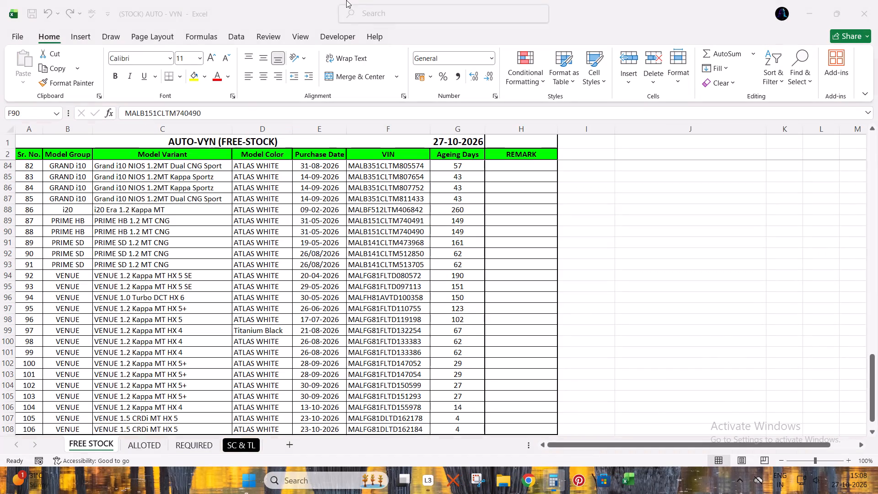
pyautogui.click(234, 120)
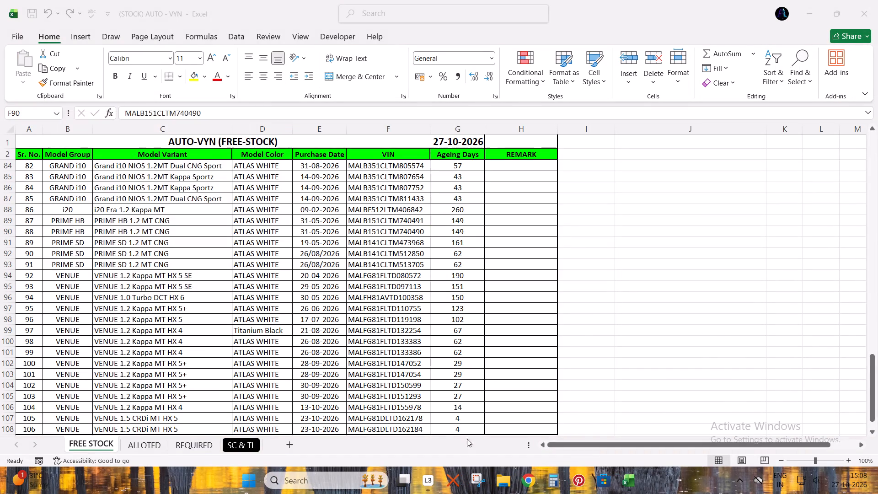
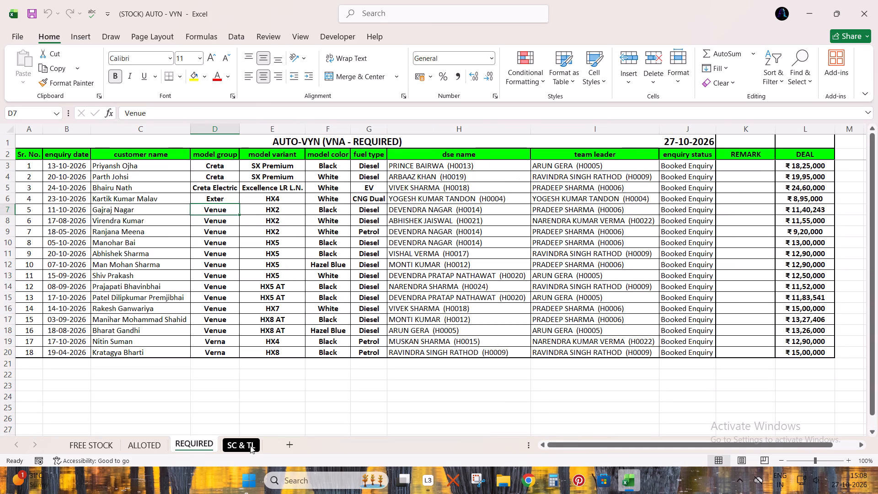
# Look over the SC & TL, REQUIRED and ALLOTED sheets of the stock workbook.
pyautogui.click(249, 445)
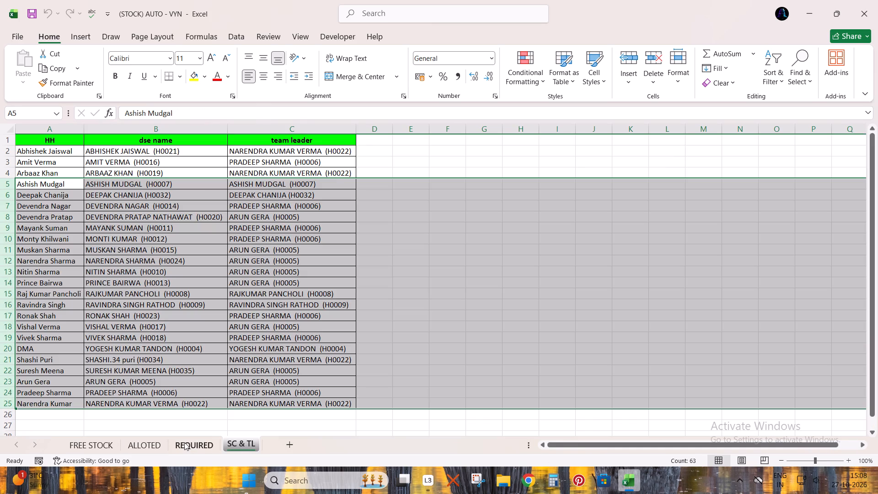
pyautogui.click(184, 442)
pyautogui.scroll(2, 193, 374)
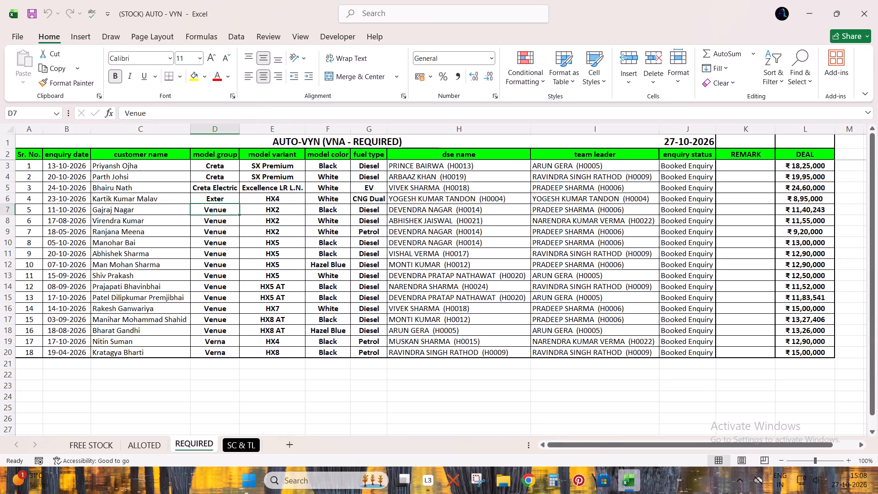
pyautogui.click(151, 442)
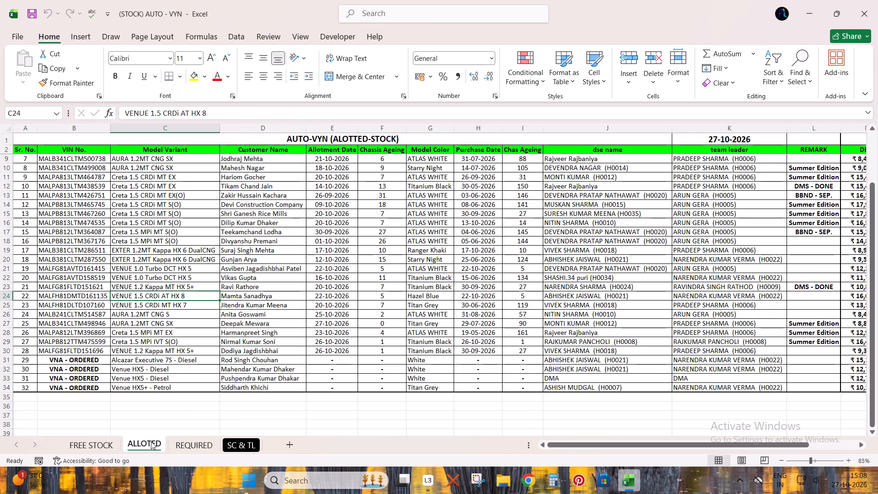
# Select all the VIN entries on the FREE STOCK sheet to check how many vehicles are listed.
pyautogui.click(90, 444)
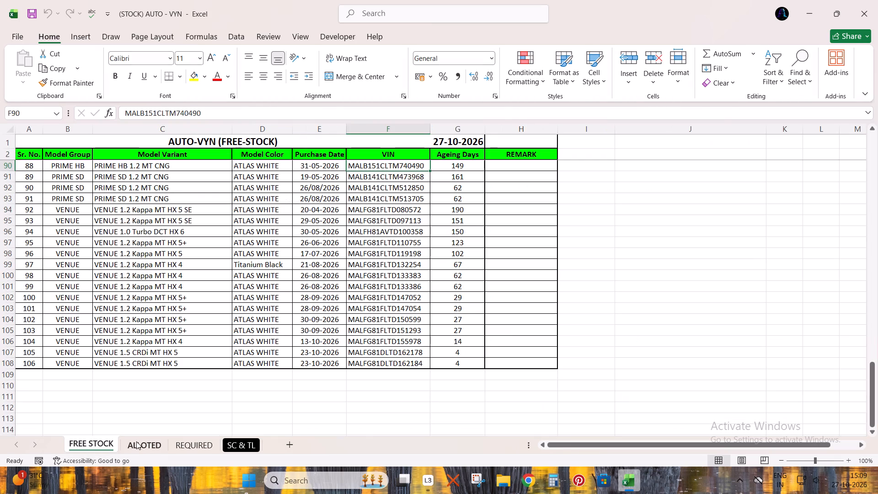
pyautogui.scroll(2, 201, 409)
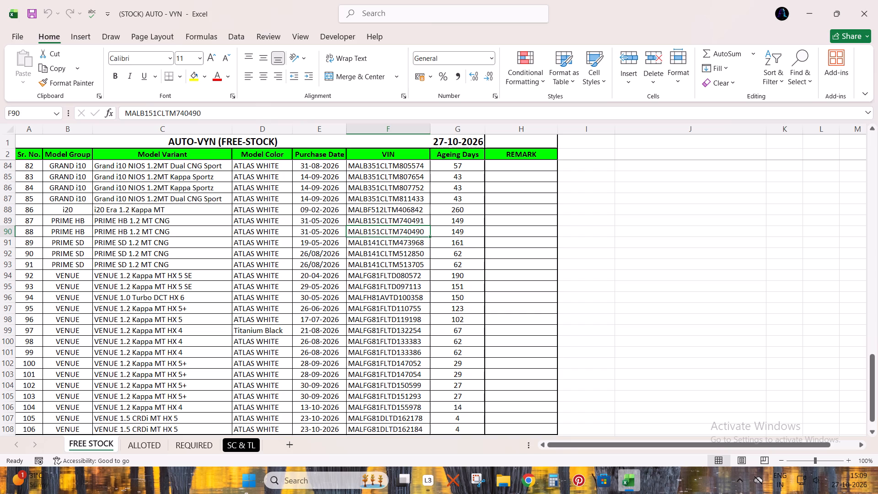
pyautogui.scroll(-5, 260, 353)
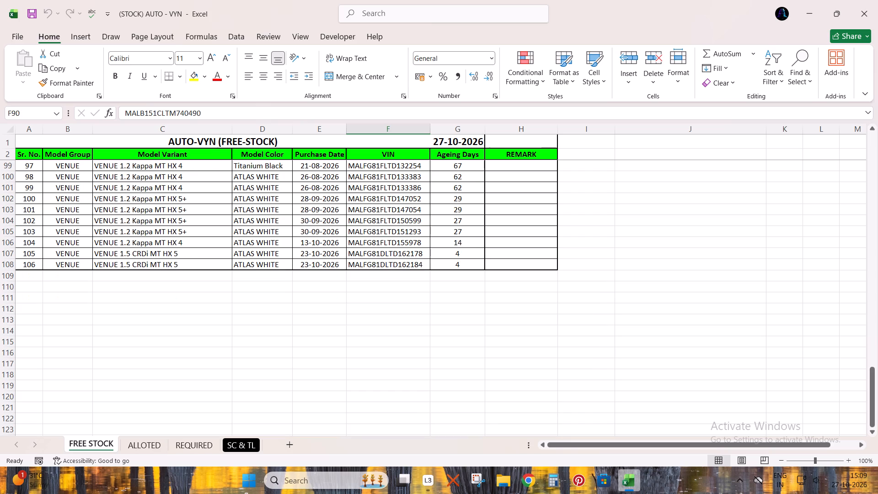
pyautogui.hotkey('ctrl', 'Up')
pyautogui.press('Down')
pyautogui.press('Down')
pyautogui.press('Up')
pyautogui.hotkey('ctrl', 'shift', 'Down')
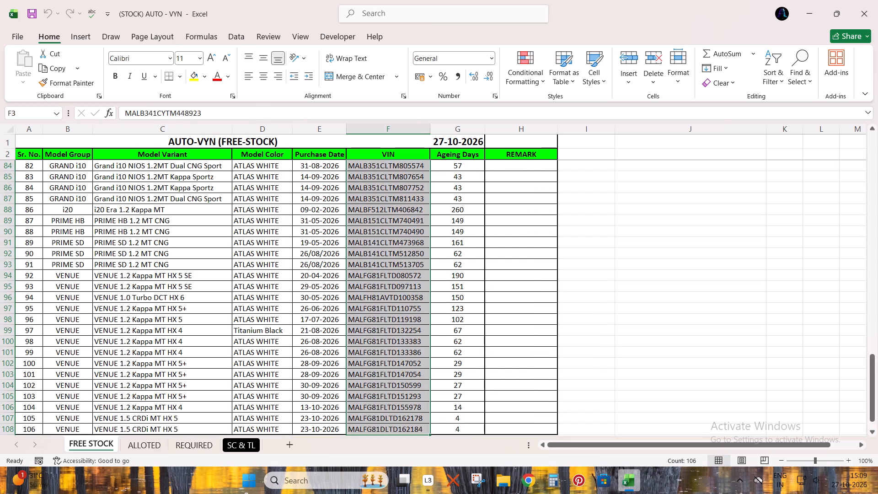
pyautogui.press('Up')
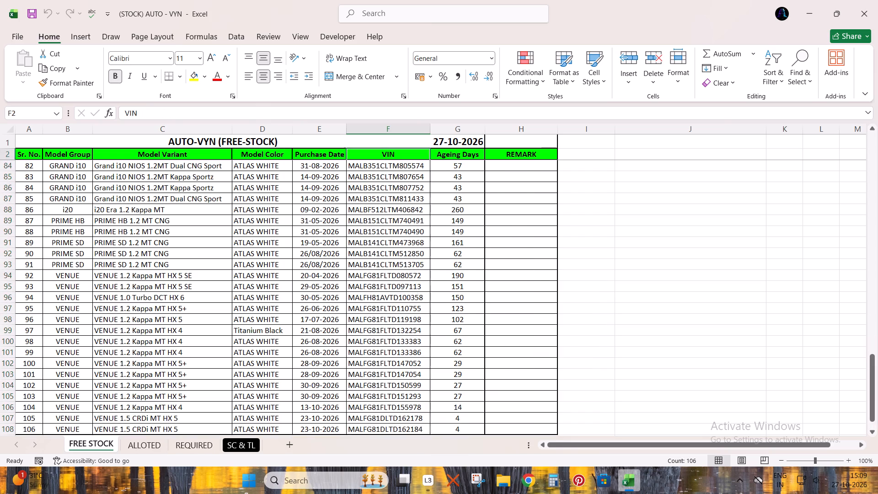
pyautogui.press('Down')
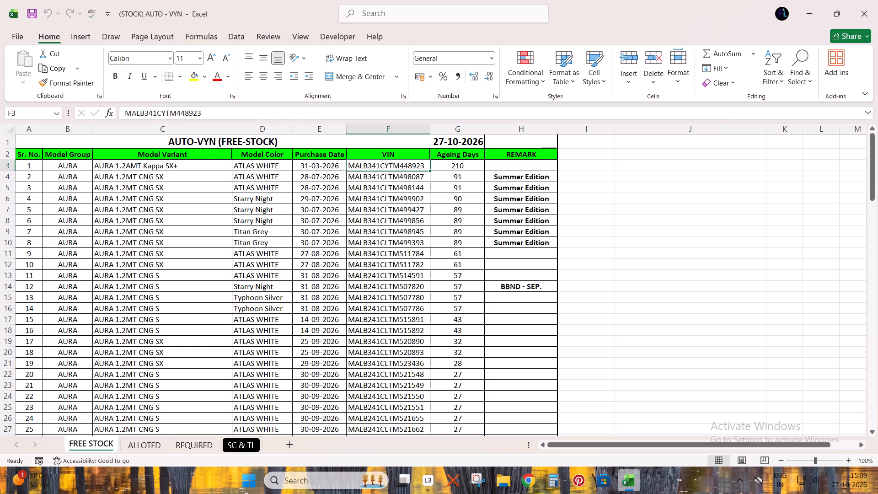
# Read through the FREE STOCK list from the AURA rows down to the PRIME SD rows.
pyautogui.scroll(-5, 270, 336)
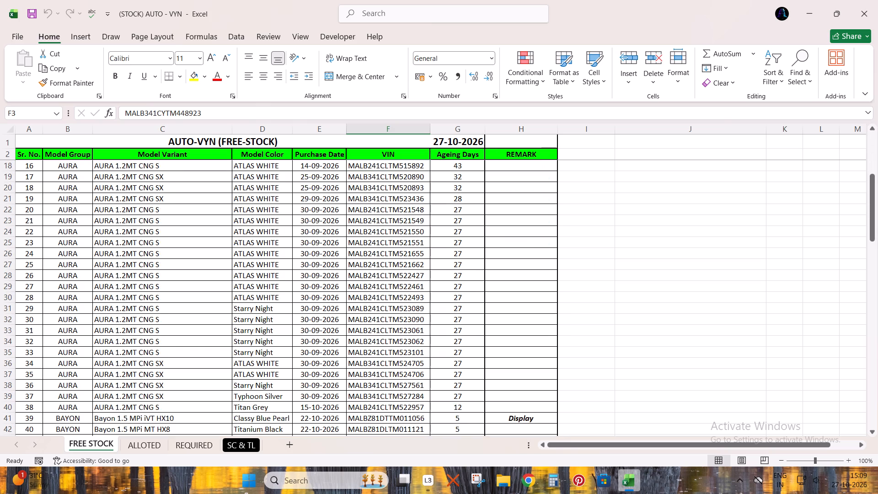
pyautogui.scroll(-7, 270, 335)
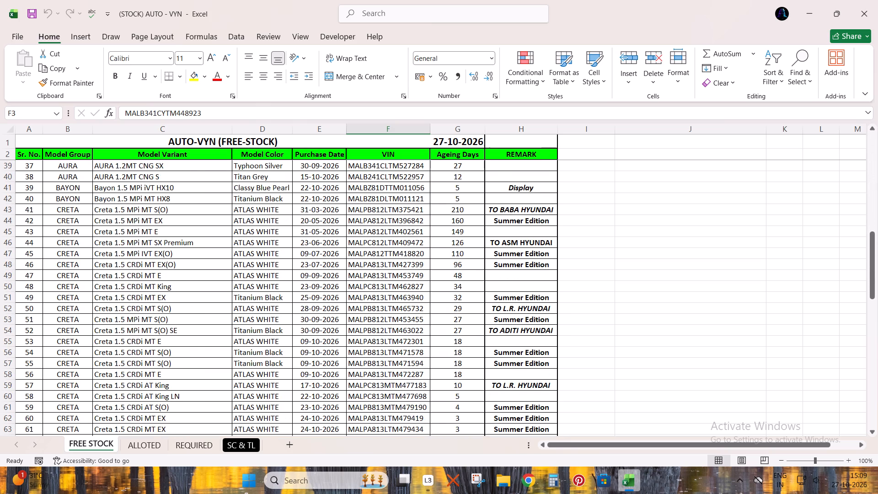
pyautogui.scroll(-5, 270, 334)
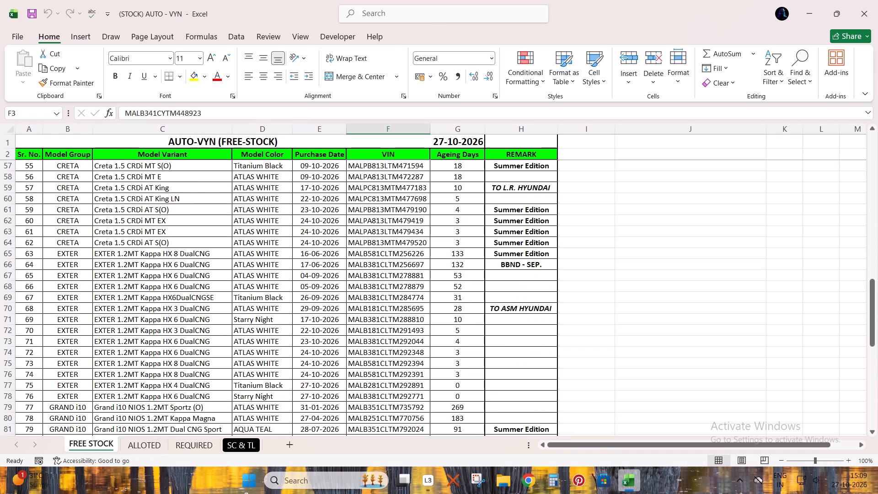
pyautogui.scroll(-5, 270, 334)
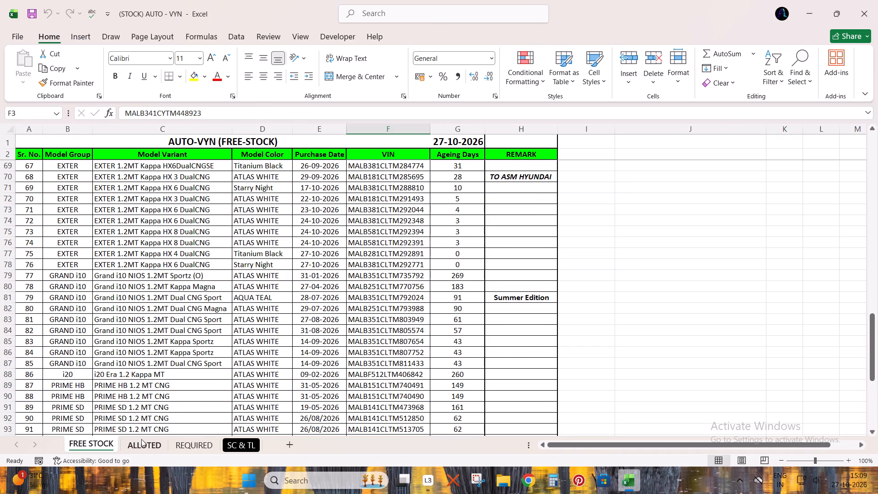
# On the ALLOTED sheet, check the DEAL sums for rows 9 to 30 and for the VNA - ORDERED rows.
pyautogui.click(147, 444)
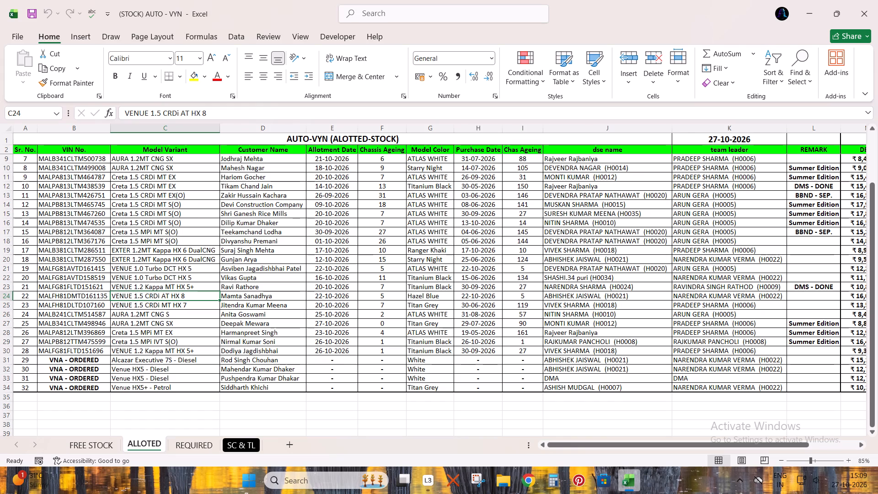
pyautogui.click(70, 354)
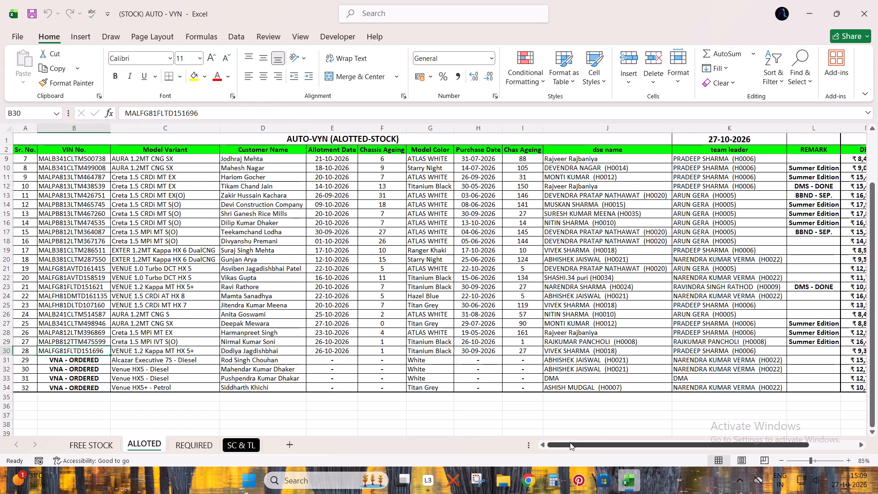
pyautogui.moveTo(575, 441); pyautogui.dragTo(466, 447)
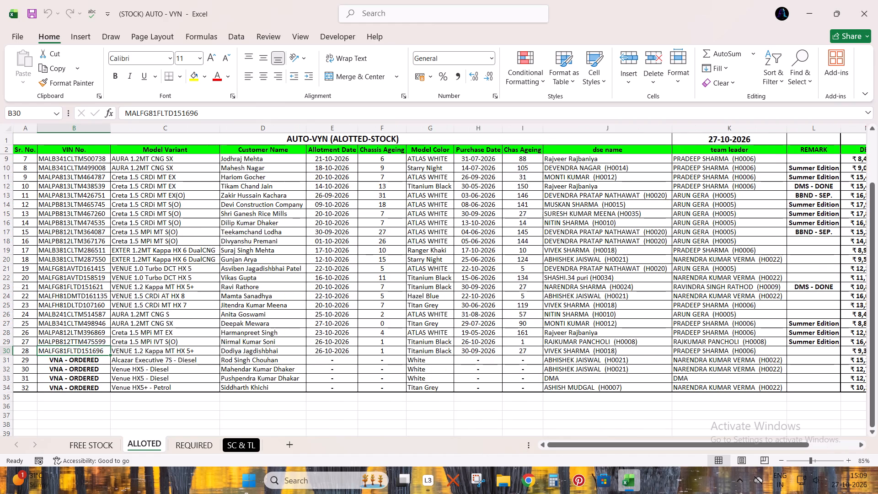
pyautogui.hotkey('shift', 'space')
pyautogui.moveTo(592, 441); pyautogui.dragTo(657, 441)
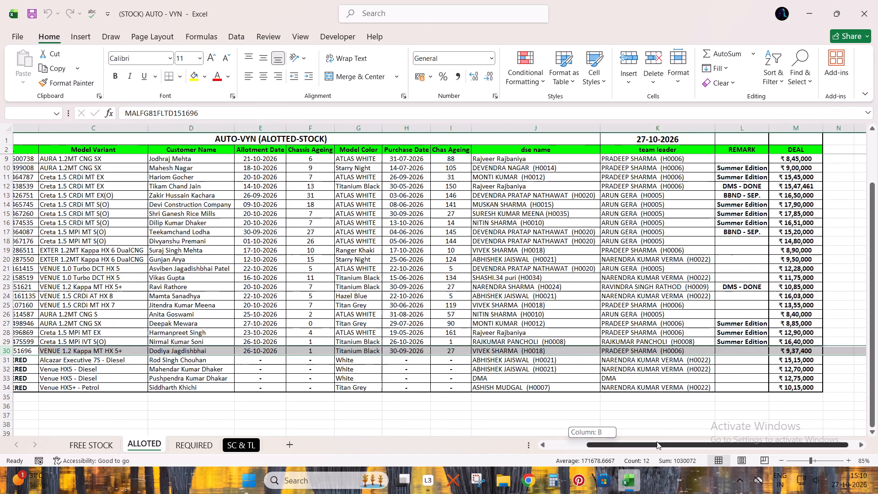
pyautogui.moveTo(657, 441); pyautogui.dragTo(657, 441)
pyautogui.moveTo(774, 159); pyautogui.dragTo(775, 169)
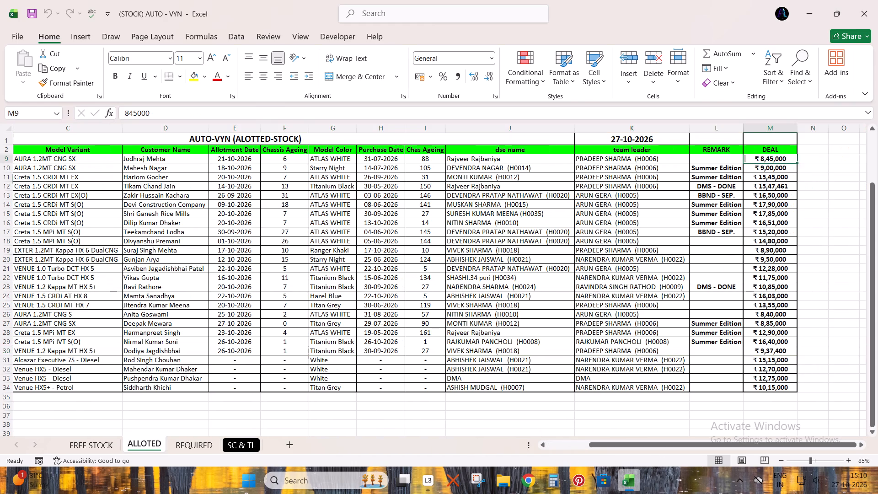
pyautogui.moveTo(775, 169); pyautogui.dragTo(775, 349)
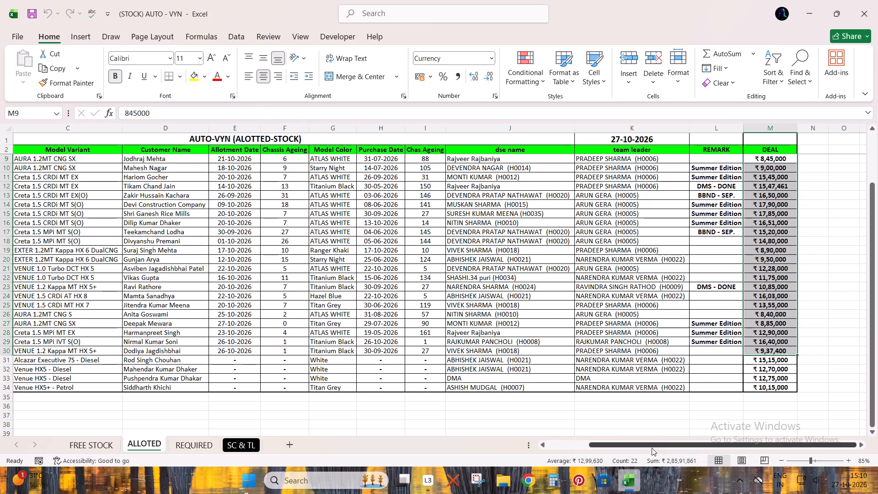
pyautogui.moveTo(643, 447); pyautogui.dragTo(640, 447)
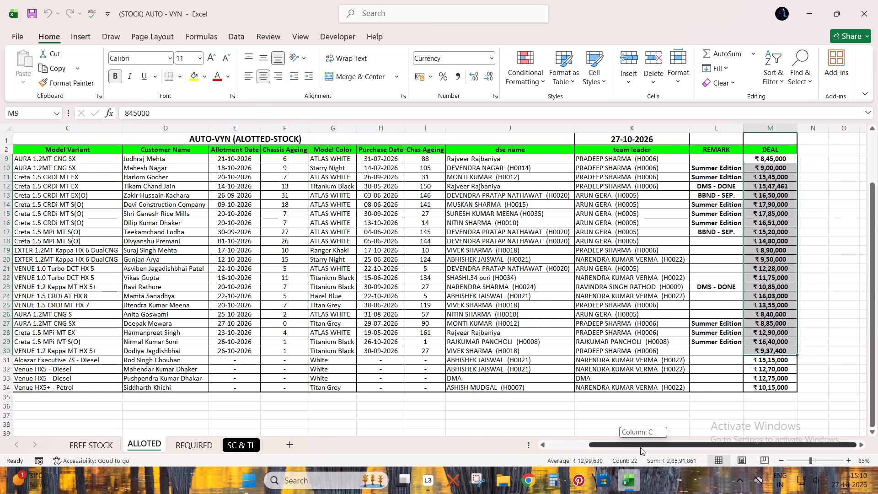
pyautogui.moveTo(640, 447); pyautogui.dragTo(570, 447)
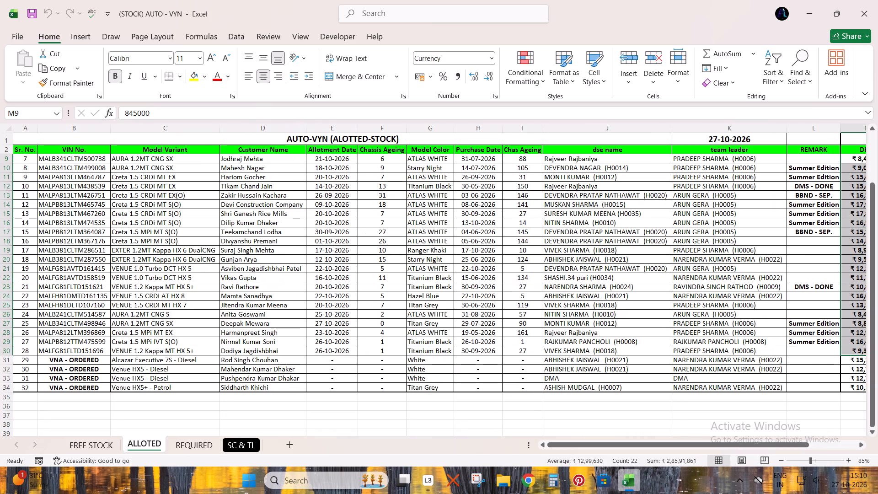
pyautogui.moveTo(856, 362); pyautogui.dragTo(853, 388)
# Check the sum of all the DEAL amounts on the REQUIRED sheet, rows 3 to 20.
pyautogui.click(203, 441)
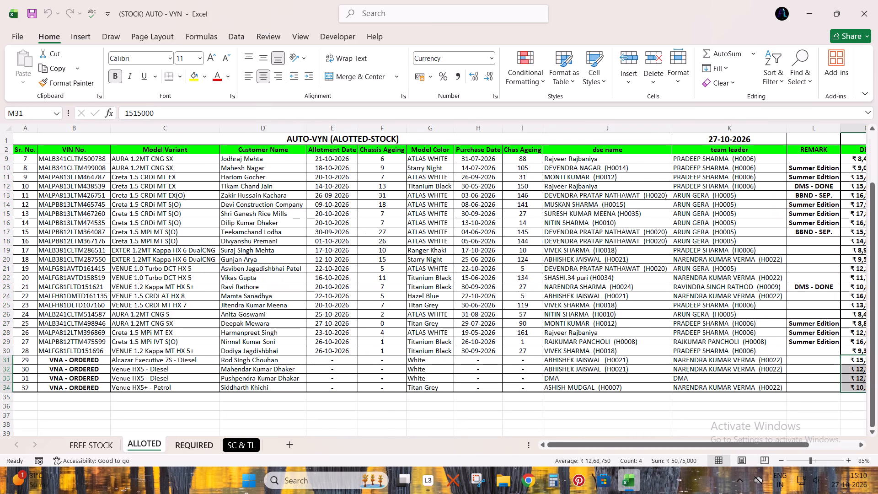
pyautogui.moveTo(816, 164); pyautogui.dragTo(798, 357)
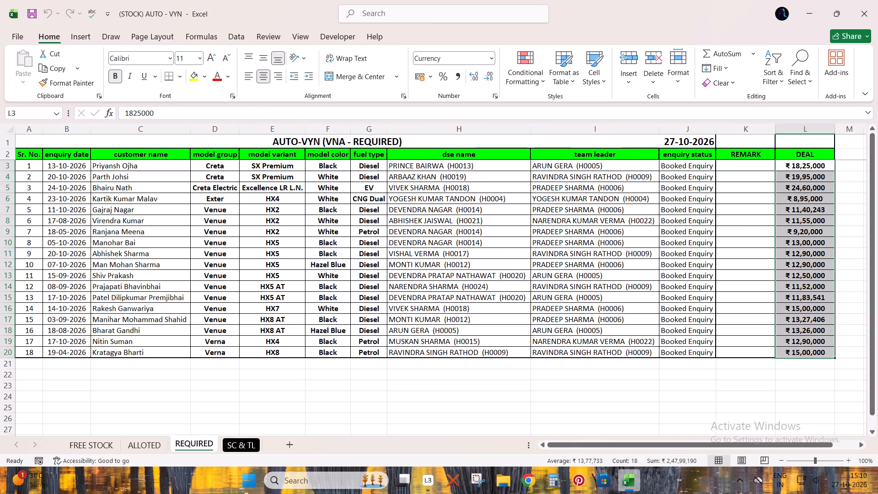
pyautogui.scroll(3, 608, 311)
pyautogui.click(504, 258)
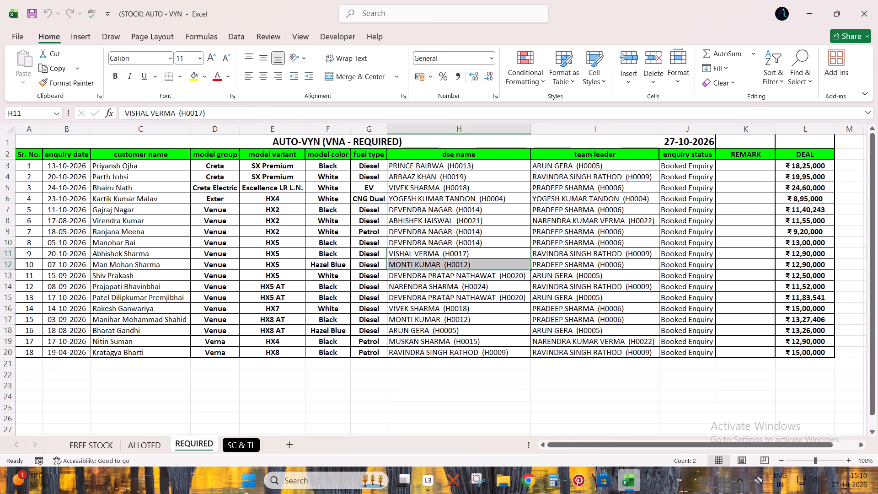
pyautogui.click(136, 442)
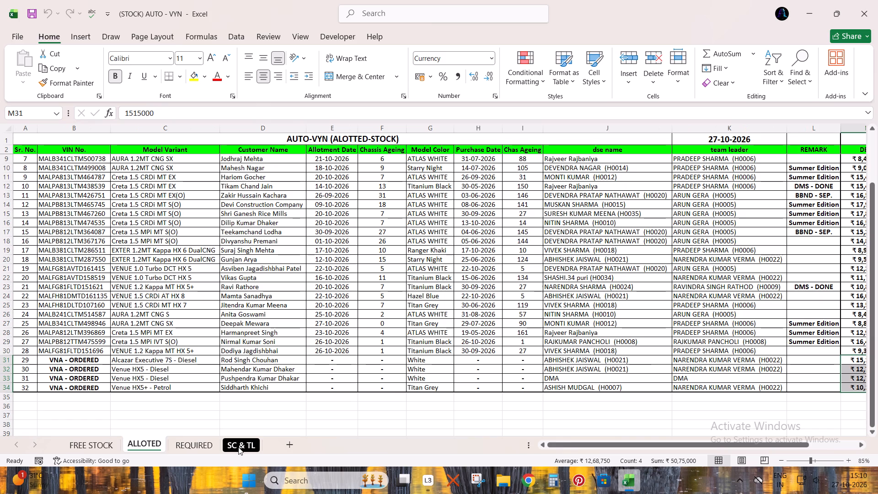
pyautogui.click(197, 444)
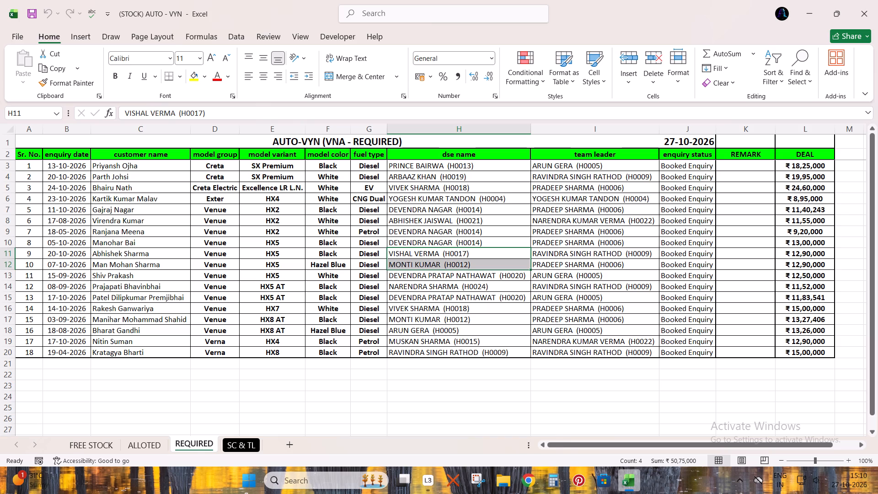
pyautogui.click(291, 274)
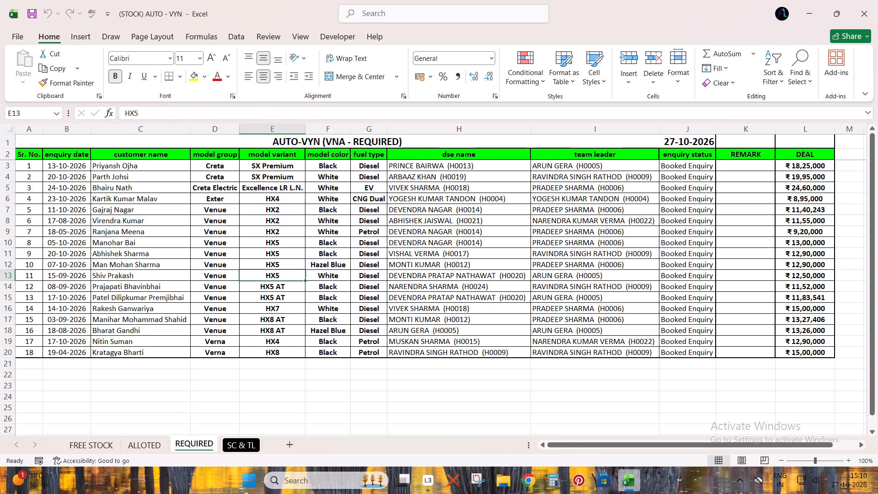
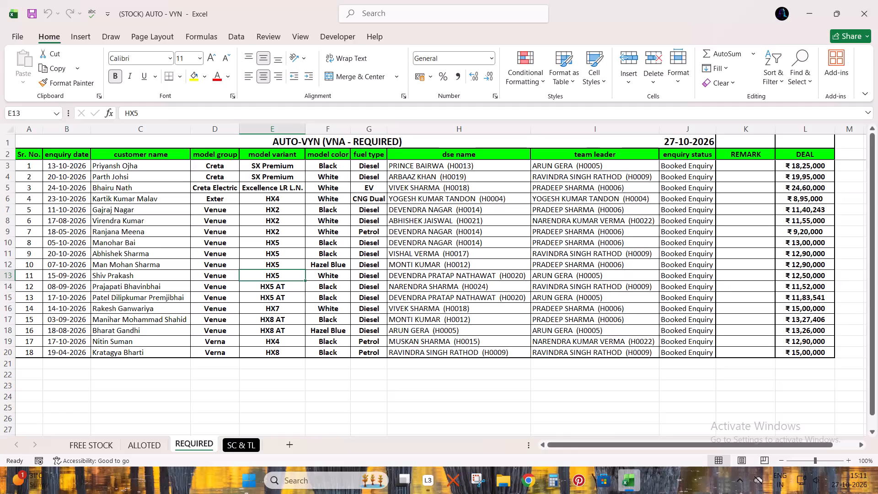
# Check the Exter HX4 booking entry in row 6 of the REQUIRED sheet.
pyautogui.click(405, 197)
pyautogui.hotkey('shift', 'space')
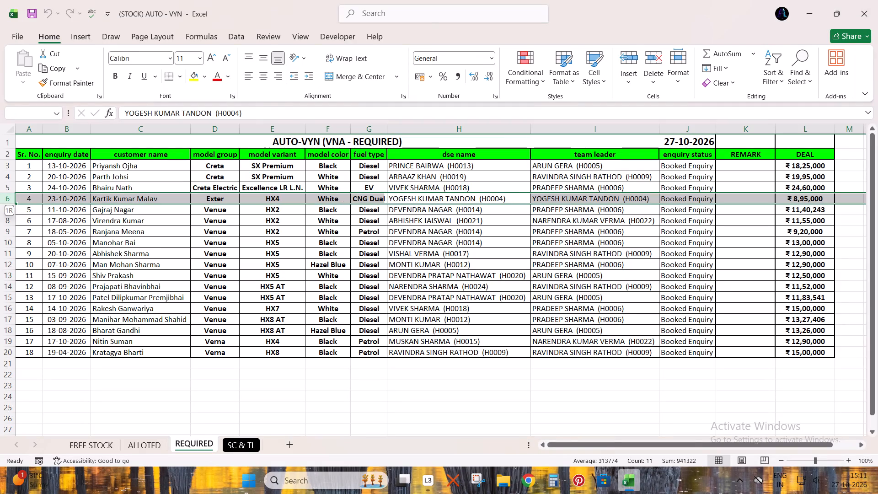
pyautogui.click(122, 200)
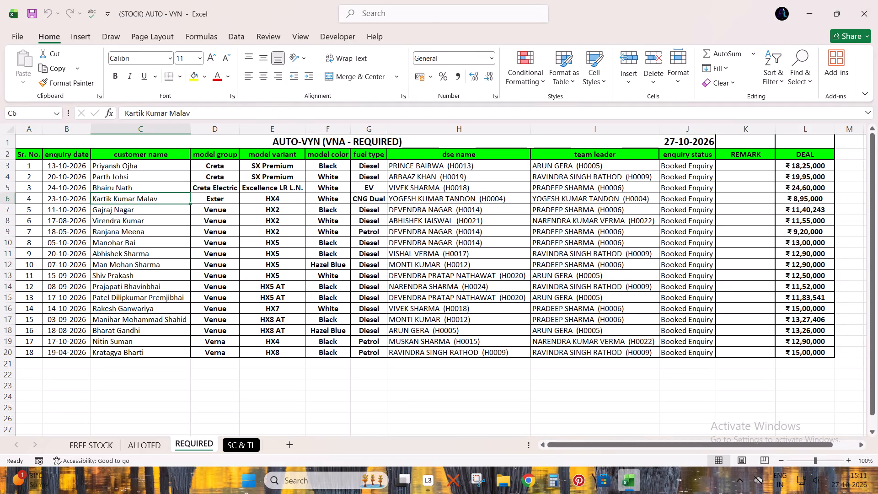
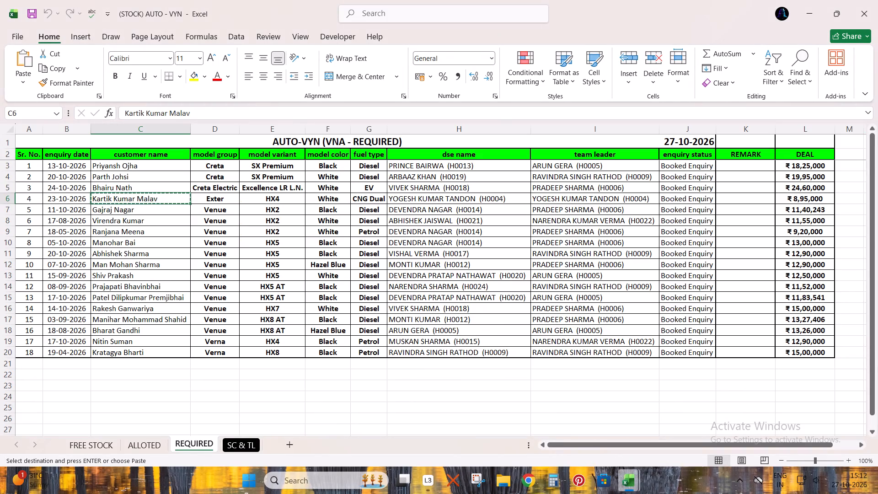
# Check the enquiry status, dse name and team leader of the Exter HX4 booking in row 6 of the REQUIRED sheet.
pyautogui.press('Right')
pyautogui.press('Right')
pyautogui.press('Right')
pyautogui.press('Right')
pyautogui.press('Right')
pyautogui.press('Right')
pyautogui.press('Right')
pyautogui.press('Right')
pyautogui.press('Left')
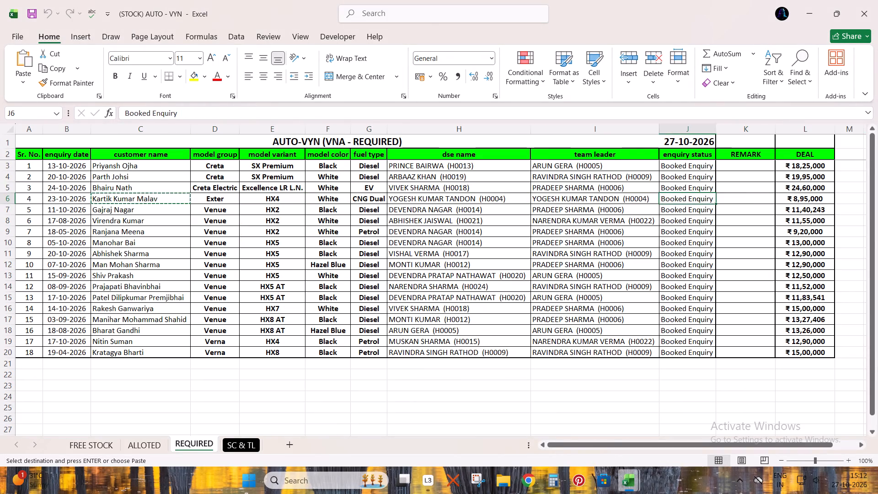
pyautogui.press('Left')
pyautogui.press('Left')
pyautogui.press('Right')
pyautogui.press('Left')
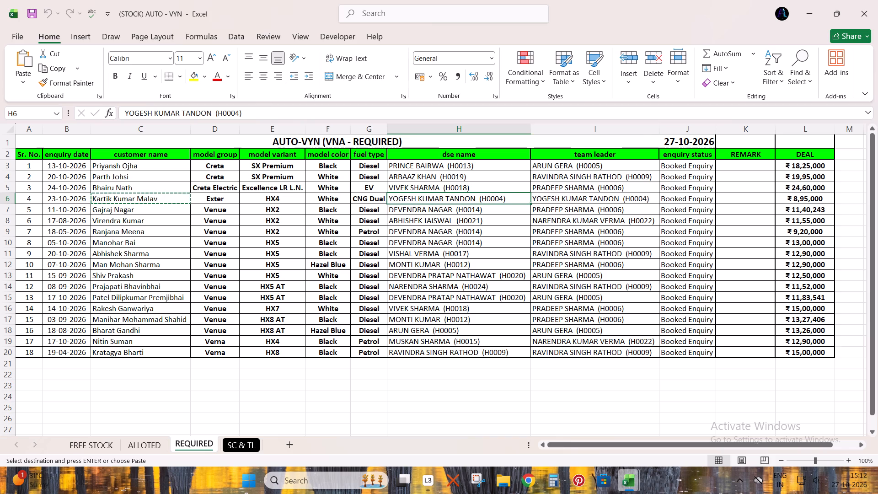
pyautogui.press('Right')
pyautogui.press('Left')
# Review the dse name and team leader entries on the ALLOTED sheet against those on the REQUIRED sheet.
pyautogui.click(142, 446)
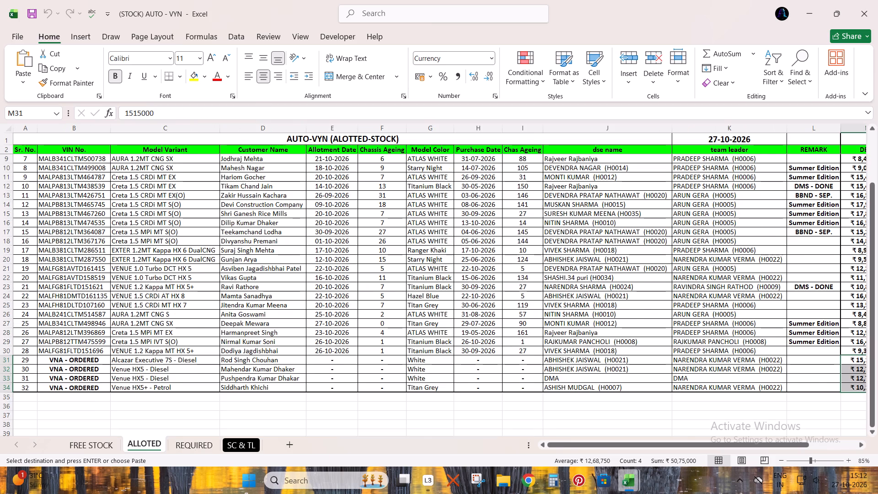
pyautogui.scroll(8, 551, 357)
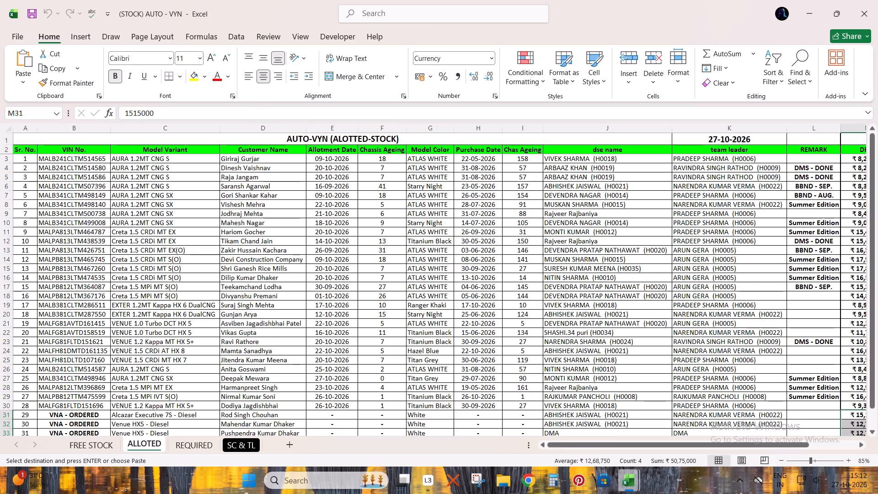
pyautogui.scroll(-1, 555, 354)
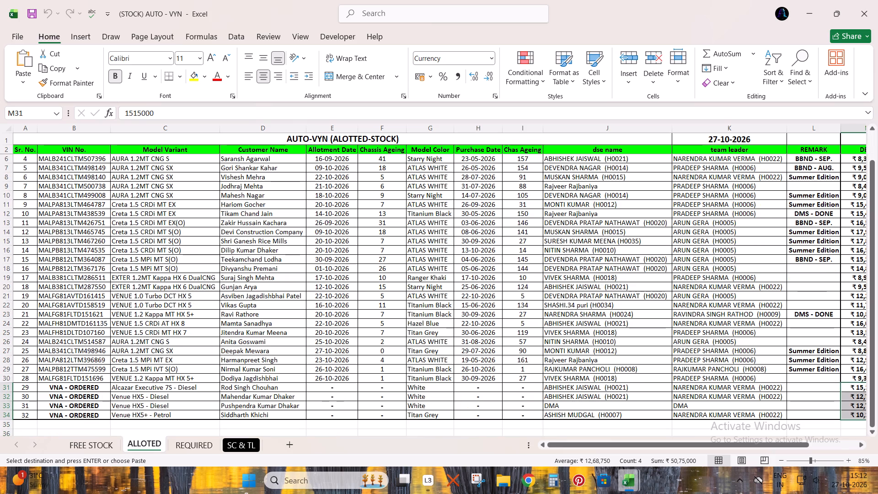
pyautogui.click(184, 439)
pyautogui.click(143, 442)
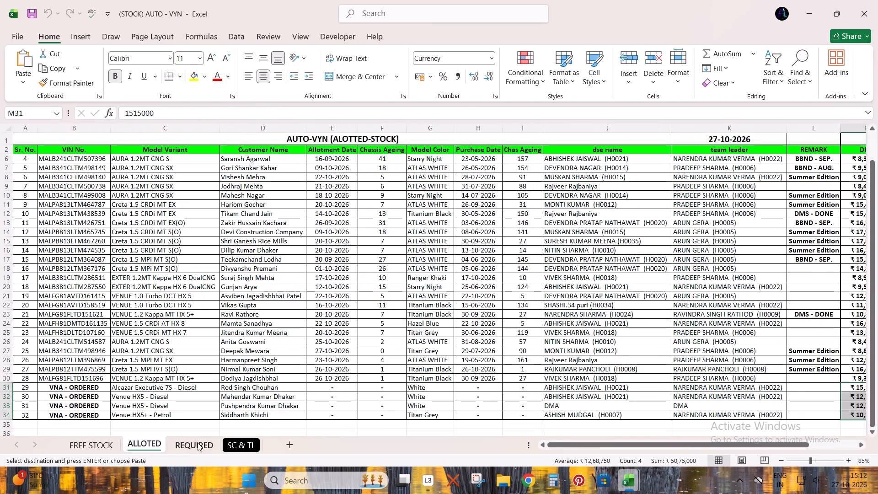
pyautogui.click(187, 447)
pyautogui.scroll(5, 417, 386)
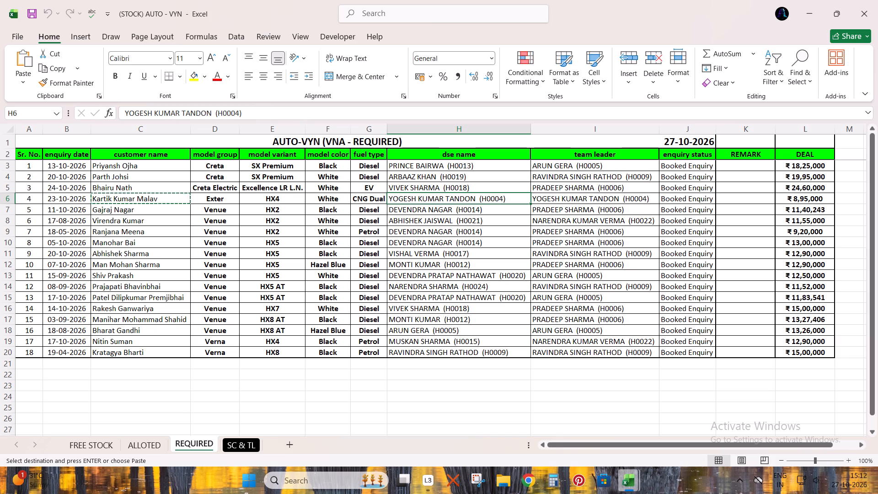
# Delete the entire DMA row, row 20, from the SC & TL sheet and save the workbook.
pyautogui.click(239, 444)
pyautogui.scroll(3, 169, 361)
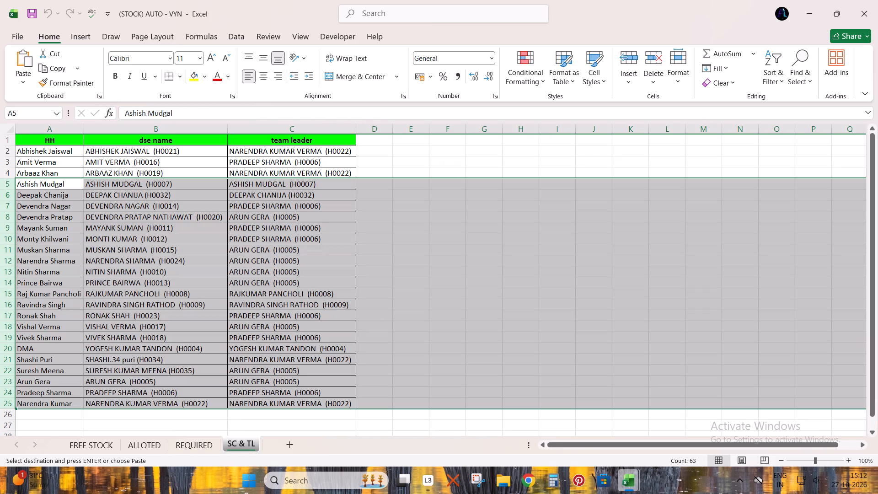
pyautogui.click(110, 354)
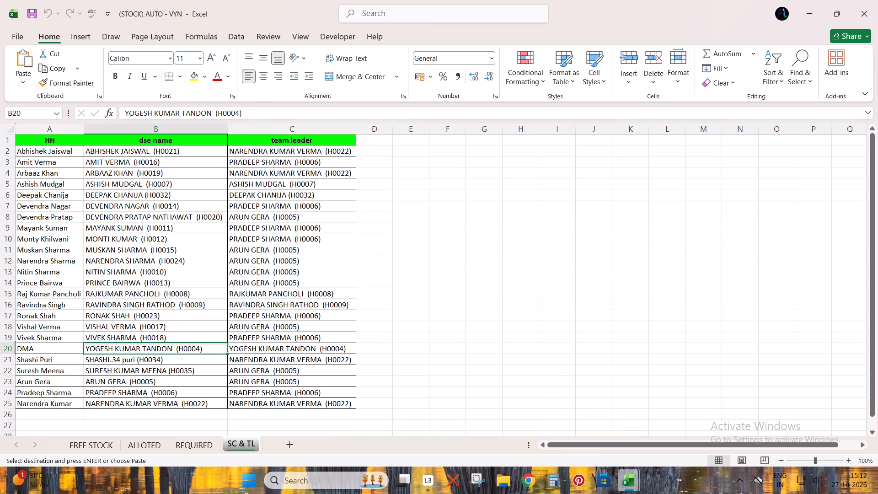
pyautogui.press('Left')
pyautogui.hotkey('shift', 'space')
pyautogui.hotkey('ctrl', '-')
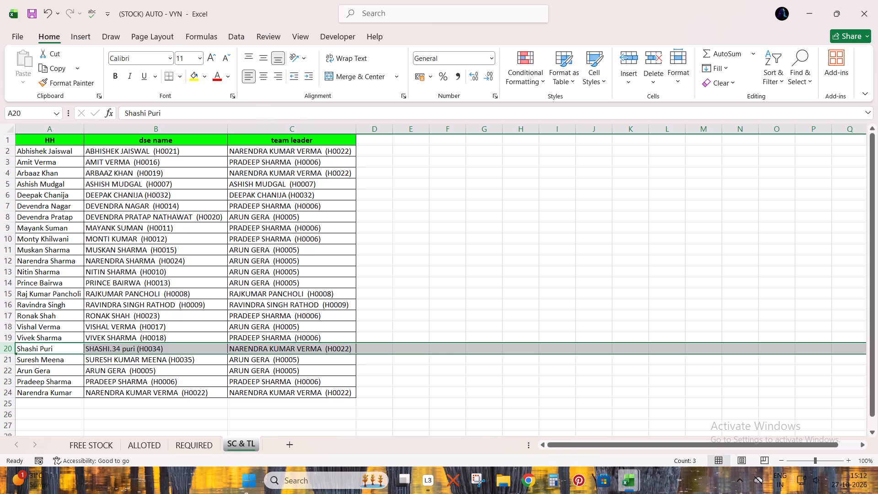
pyautogui.hotkey('ctrl', 's')
# Set both the dse name and team leader of the Exter HX4 booking on the REQUIRED sheet to DMA and save the workbook.
pyautogui.click(206, 441)
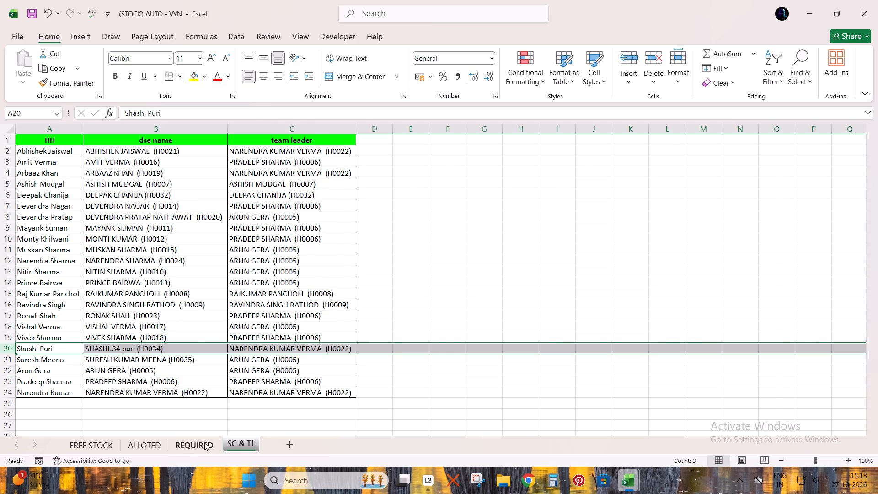
pyautogui.press('Right')
pyautogui.press('Left')
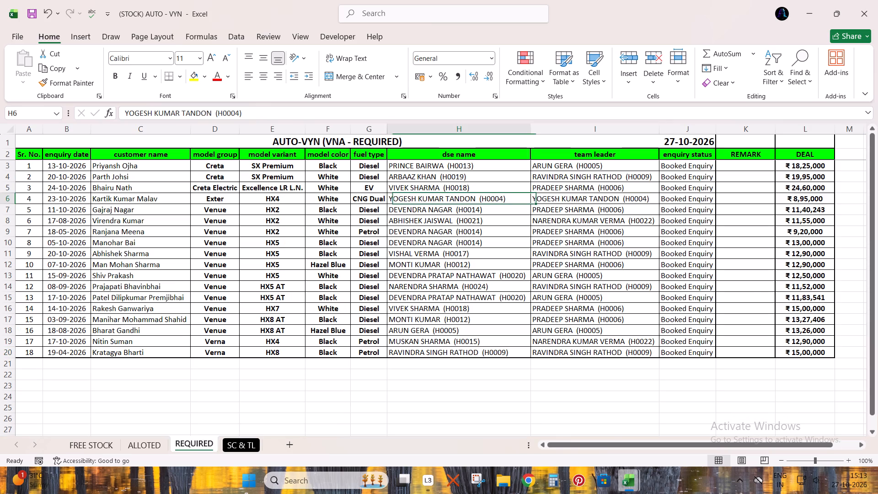
pyautogui.hotkey('ctrl', 'pageup')
pyautogui.hotkey('ctrl', 'pagedown')
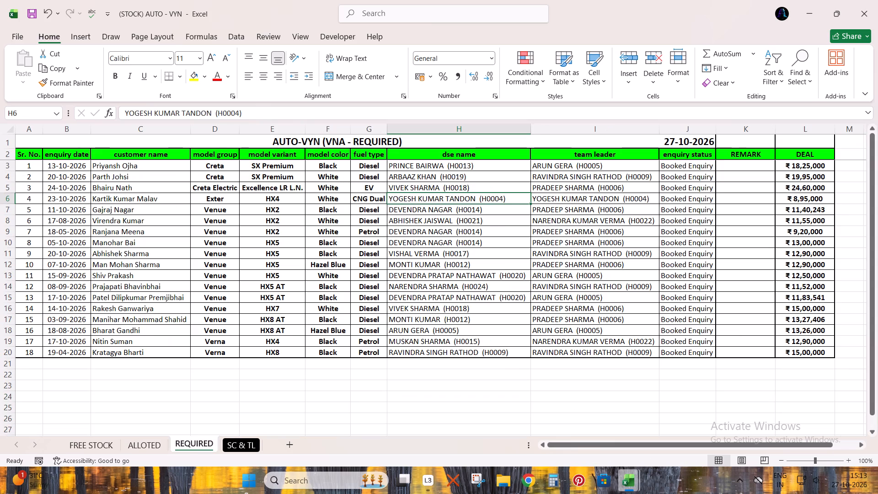
pyautogui.write('DMA')
pyautogui.press('Tab')
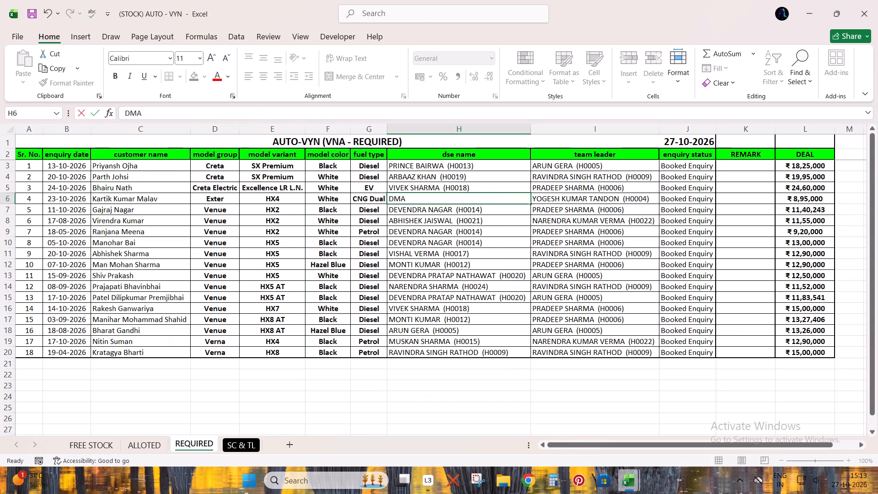
pyautogui.write('DMA')
pyautogui.press('Return')
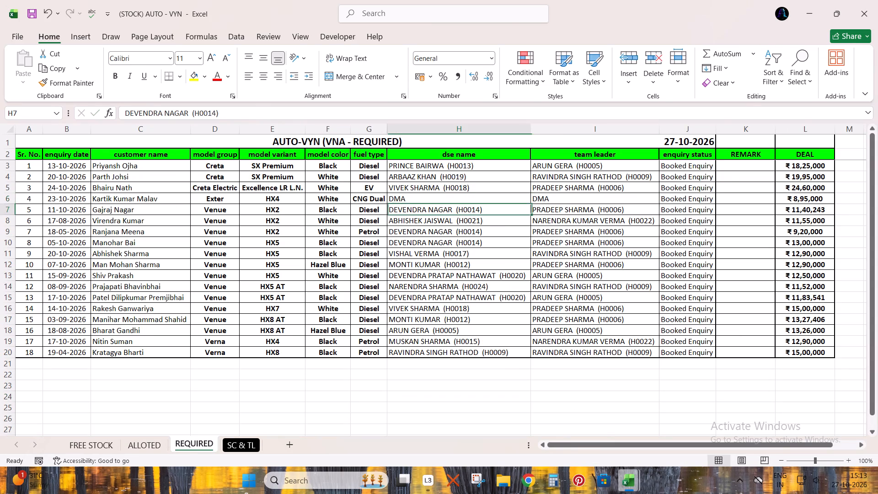
pyautogui.press('Up')
pyautogui.hotkey('ctrl', 's')
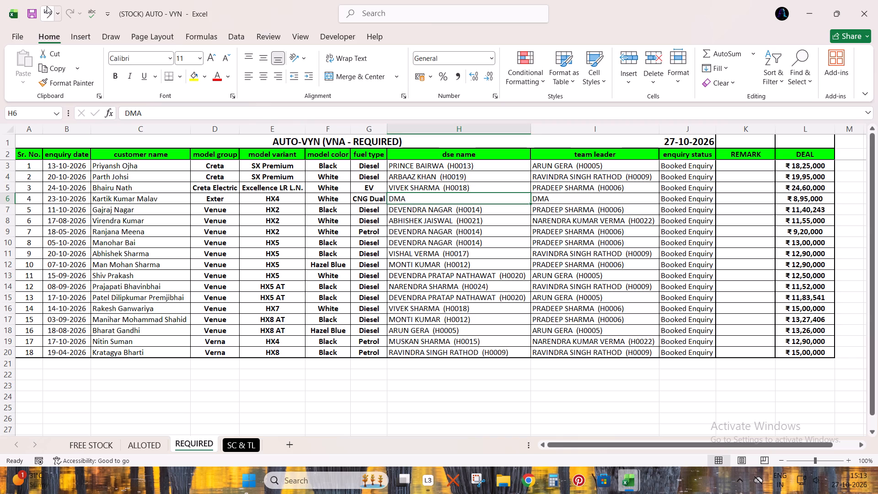
pyautogui.click(27, 12)
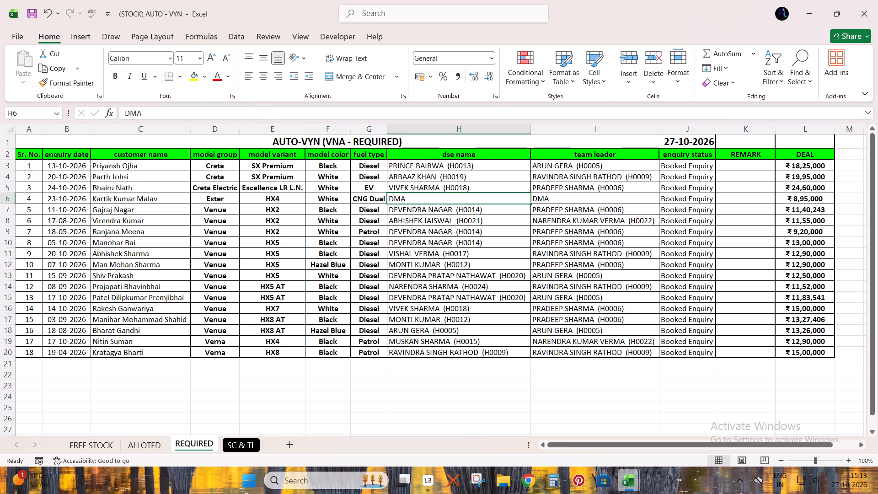
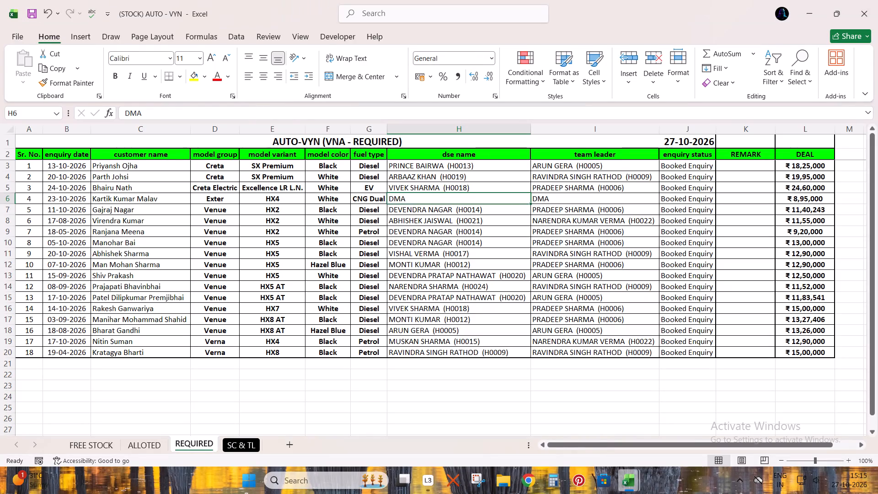
# Look through the workbook's sheets, checking the DMA dse name entry in row 33 of ALLOTED and the bookings on REQUIRED.
pyautogui.click(429, 266)
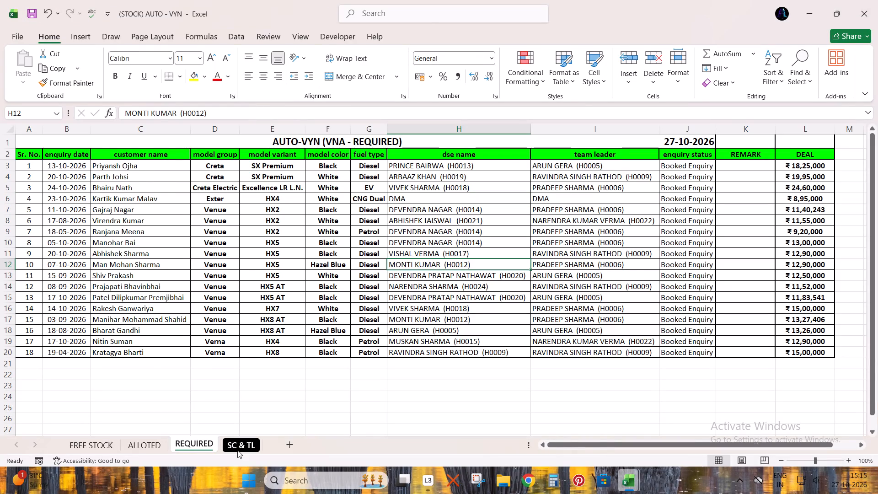
pyautogui.click(237, 450)
pyautogui.click(201, 442)
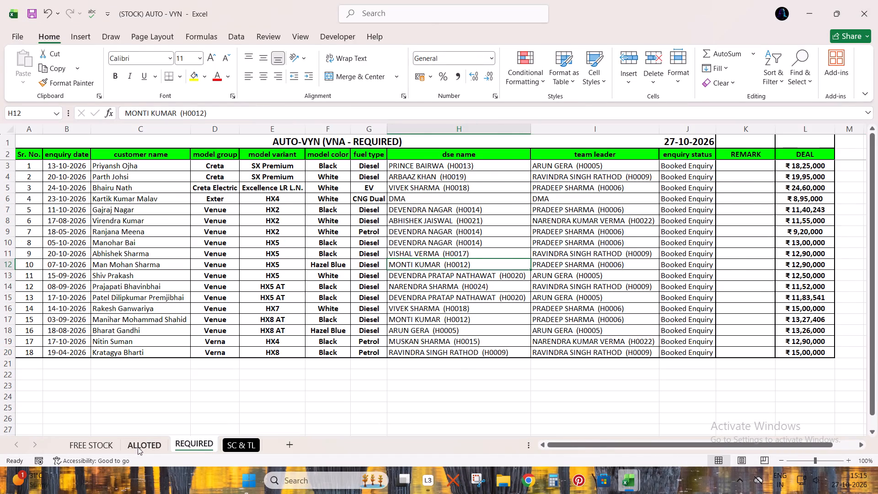
pyautogui.click(138, 447)
pyautogui.click(82, 443)
pyautogui.scroll(4, 380, 337)
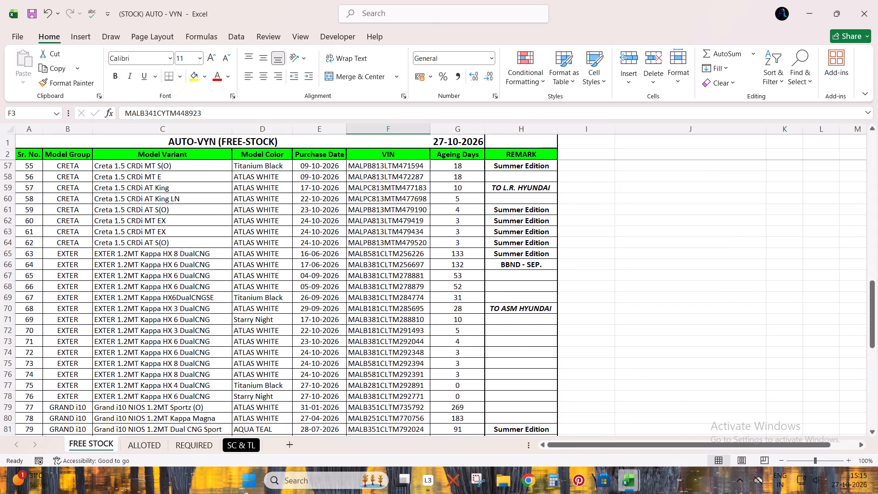
pyautogui.click(147, 440)
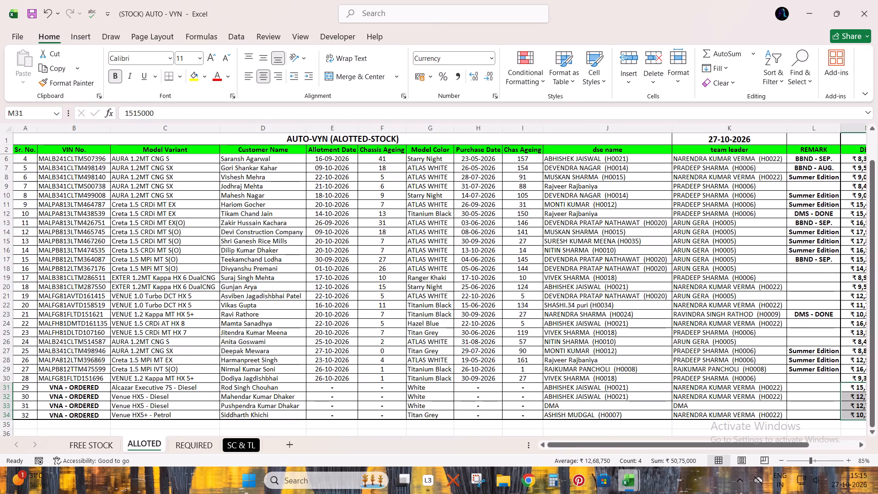
pyautogui.click(609, 405)
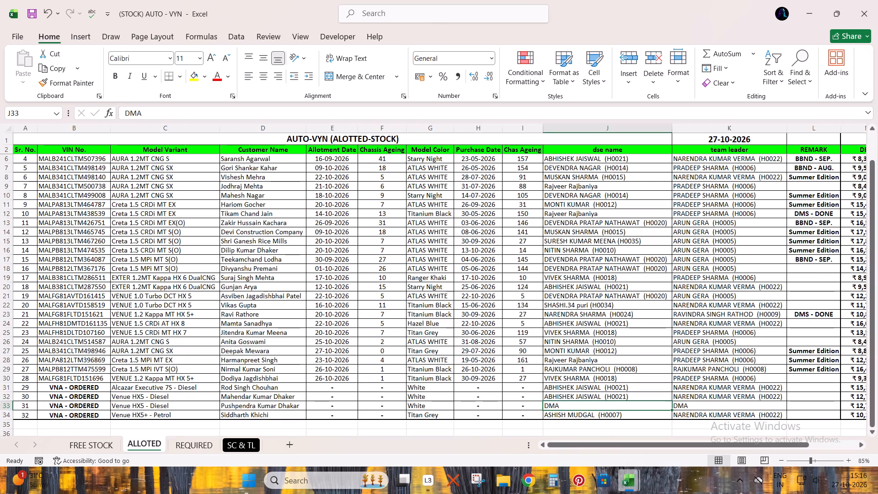
pyautogui.click(203, 445)
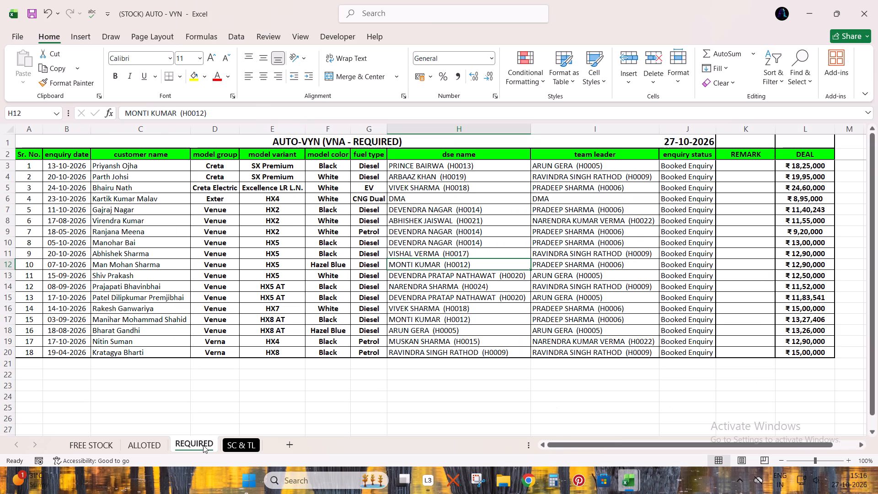
pyautogui.click(538, 232)
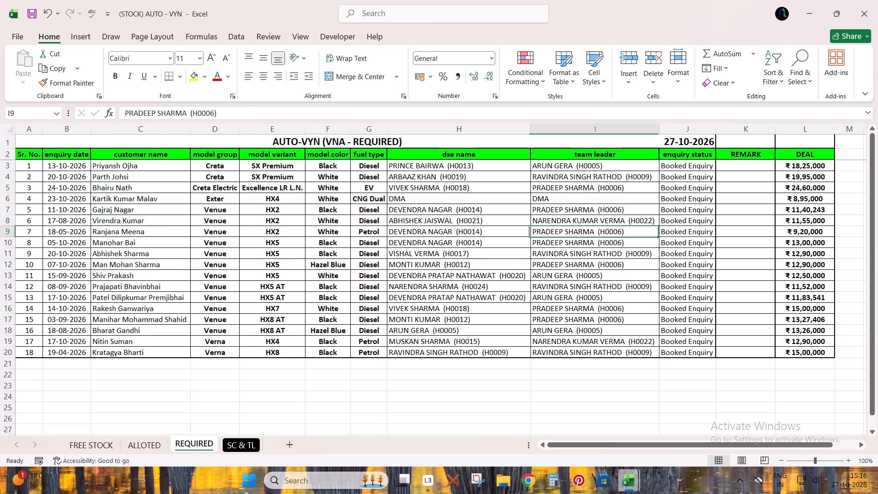
# Save the stock workbook.
pyautogui.click(28, 21)
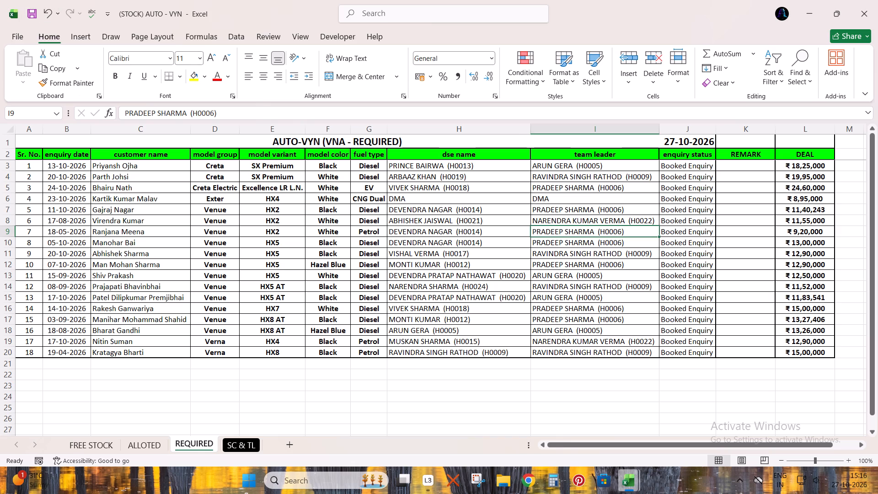
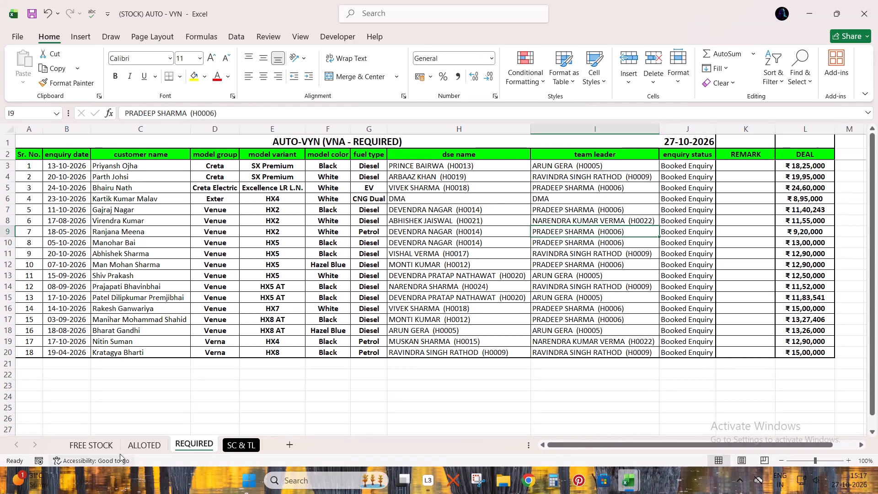
# Check the dse and team leader list on SC & TL, then go back to ALLOTED.
pyautogui.click(236, 448)
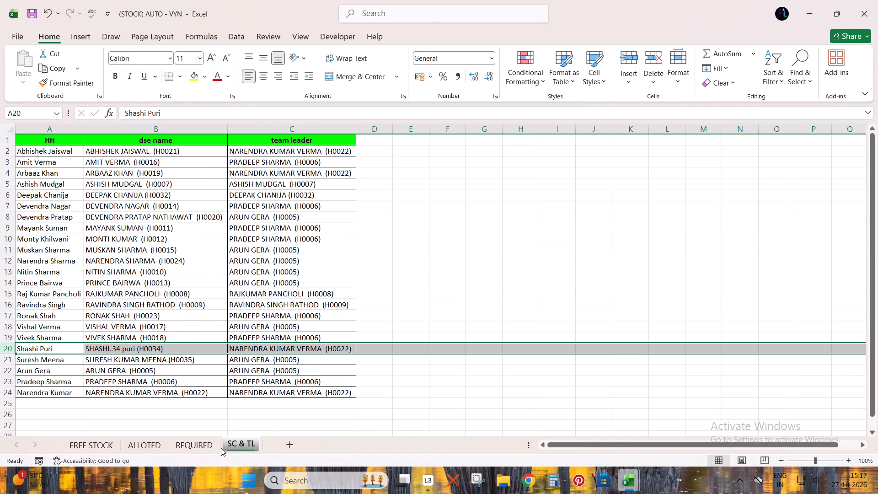
pyautogui.click(187, 446)
pyautogui.click(139, 446)
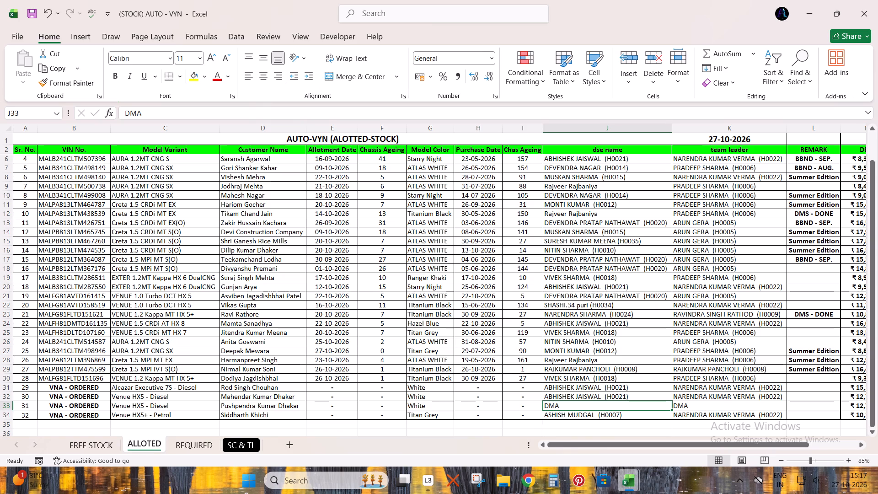
# Save the stock workbook.
pyautogui.click(30, 19)
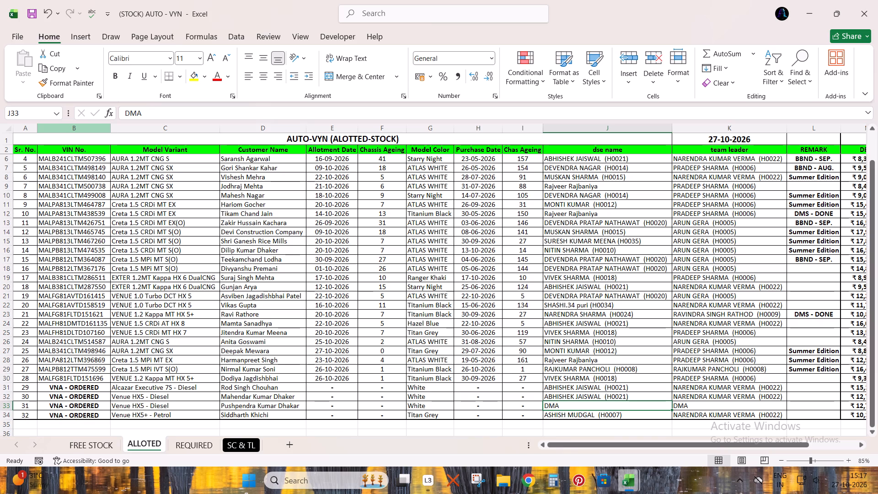
# Check the booking in row 18 of the REQUIRED sheet.
pyautogui.click(202, 443)
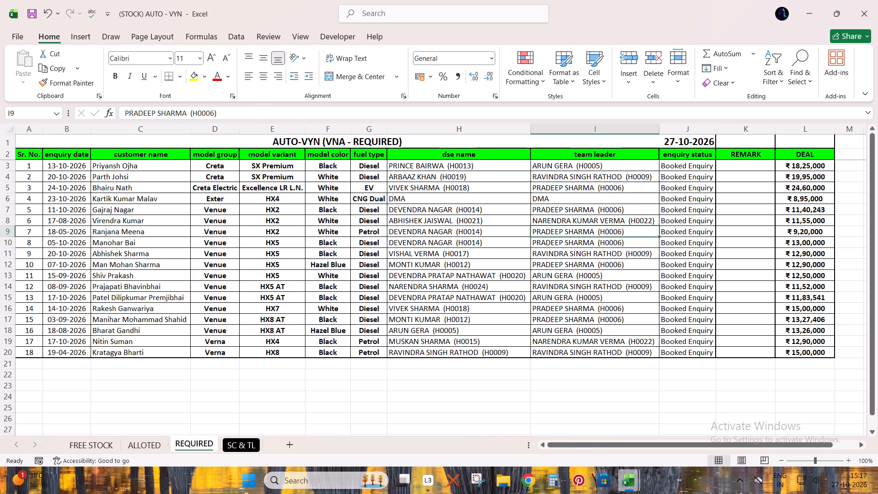
pyautogui.click(9, 333)
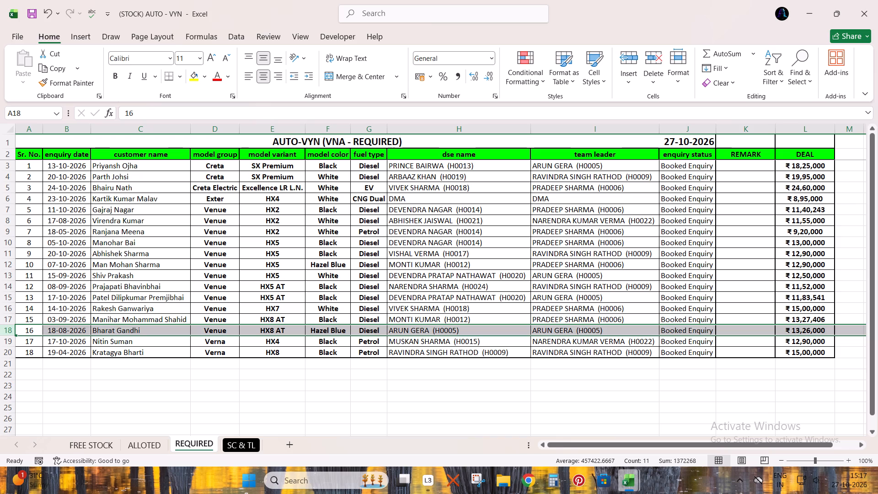
# Turn on header filters on ALLOTED and filter the team leader column by the search text AR.
pyautogui.click(139, 439)
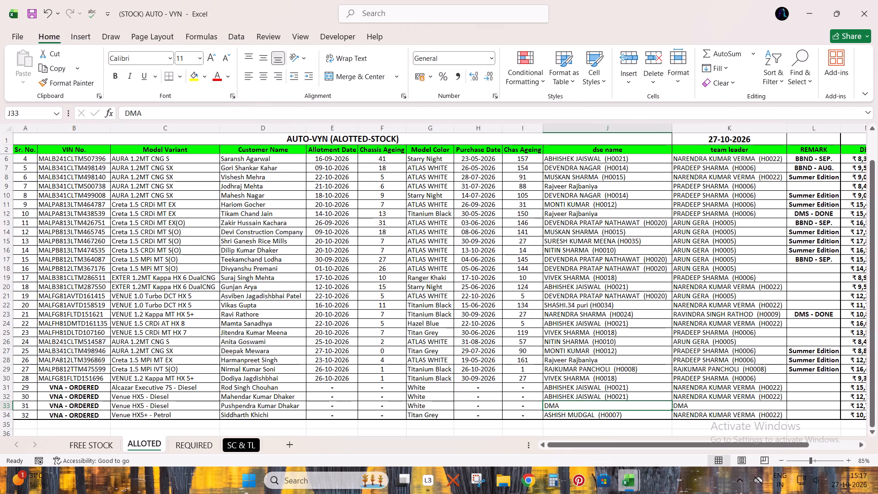
pyautogui.click(688, 150)
pyautogui.hotkey('shift', 'space')
pyautogui.hotkey('ctrl', 'shift', 'l')
pyautogui.hotkey('alt', 'Down')
pyautogui.press('Down')
pyautogui.press('Down')
pyautogui.press('Down')
pyautogui.press('Down')
pyautogui.press('Down')
pyautogui.press('Down')
pyautogui.press('Down')
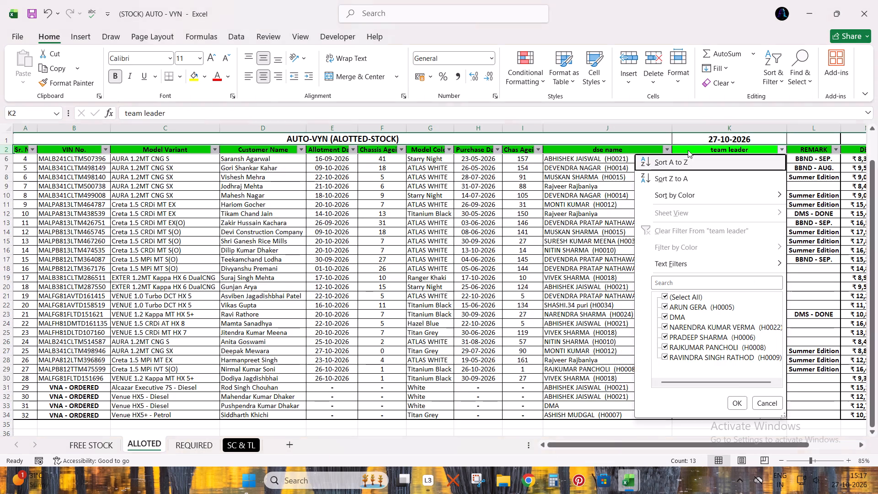
pyautogui.press('Down')
pyautogui.write('AR')
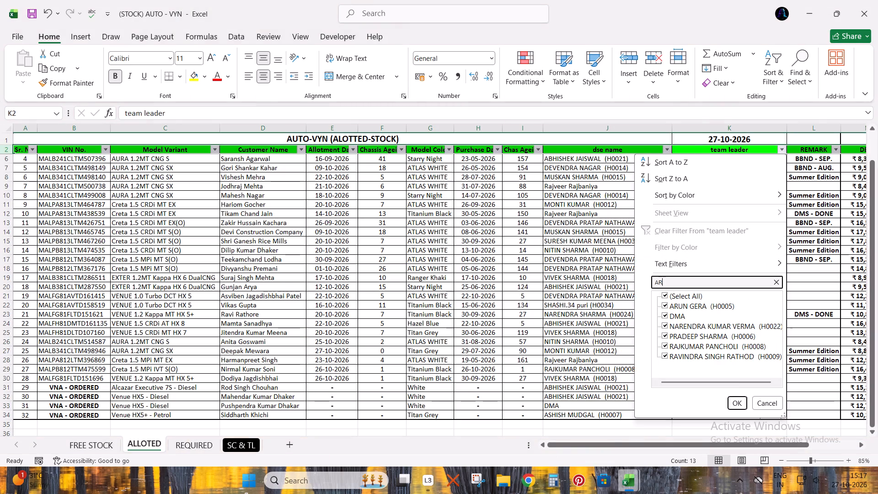
pyautogui.press('Return')
pyautogui.press('Down')
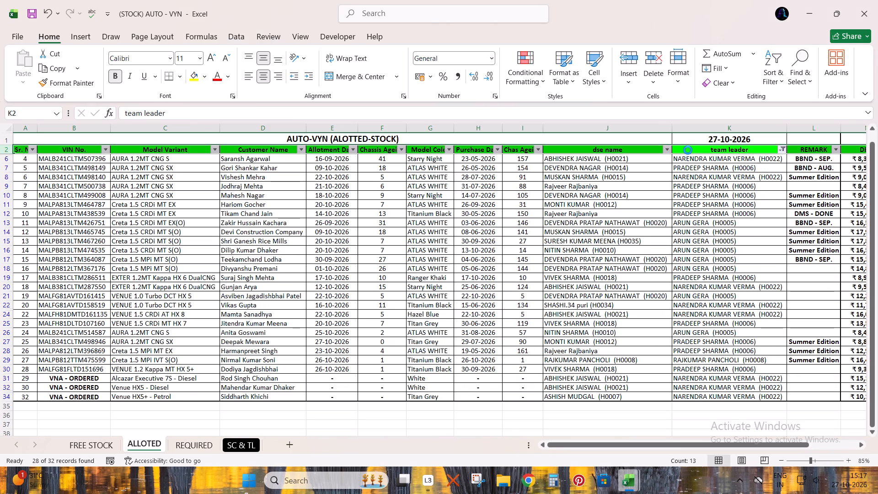
pyautogui.hotkey('alt', 'Down')
pyautogui.press('Down')
pyautogui.press('Escape')
pyautogui.press('Up')
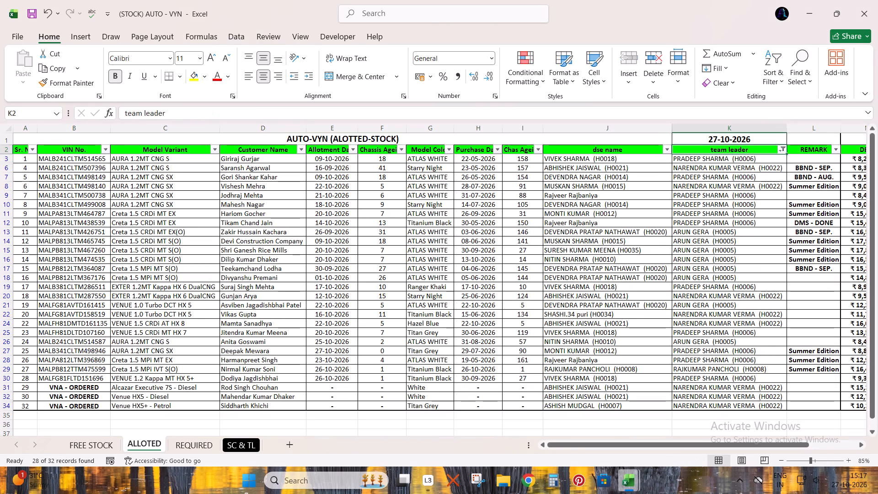
# Narrow the team leader filter on ALLOTED so that only Arun stays selected.
pyautogui.hotkey('alt', 'Down')
pyautogui.press('Down')
pyautogui.press('Down')
pyautogui.press('Down')
pyautogui.press('Down')
pyautogui.press('Down')
pyautogui.press('Down')
pyautogui.press('Down')
pyautogui.press('Down')
pyautogui.press('Down')
pyautogui.press('Down')
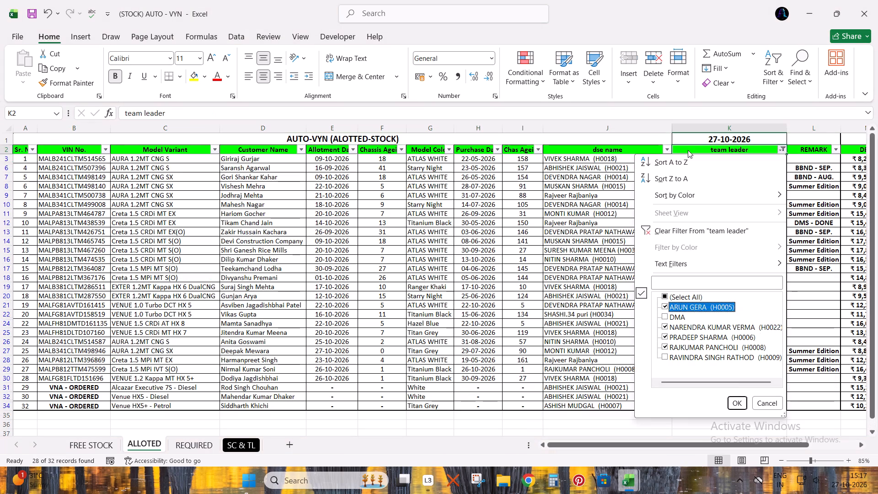
pyautogui.press('Down')
pyautogui.press('Down')
pyautogui.press('space')
pyautogui.press('Down')
pyautogui.press('Down')
pyautogui.press('space')
pyautogui.press('space')
pyautogui.press('Up')
pyautogui.press('space')
pyautogui.press('Down')
pyautogui.press('space')
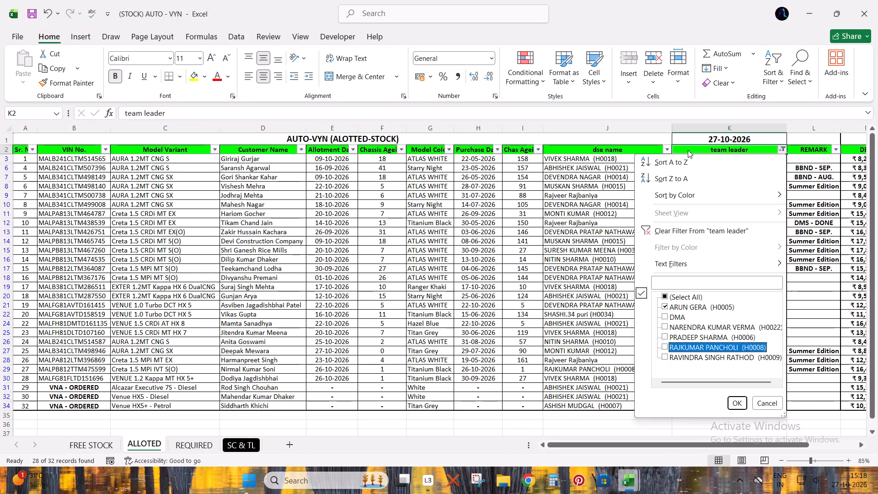
pyautogui.press('Return')
pyautogui.press('Down')
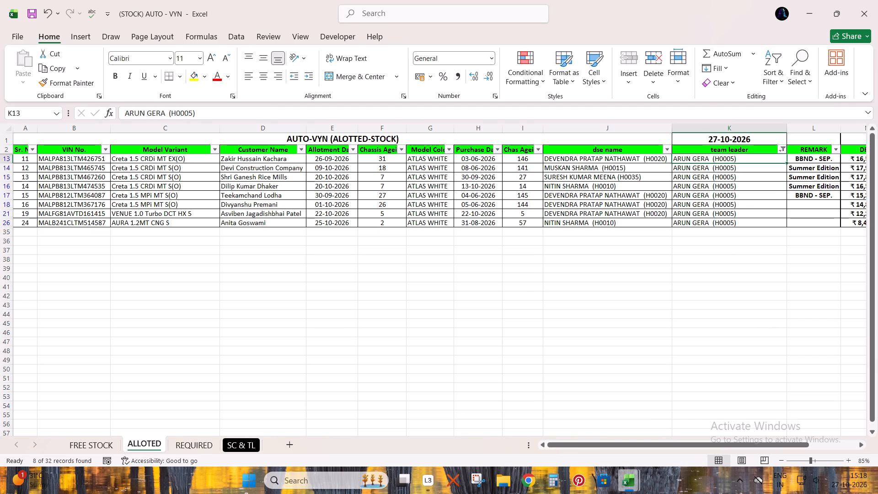
# Examine Arun's filtered allotments across the columns from serial number to team leader.
pyautogui.press('Down')
pyautogui.press('Left')
pyautogui.press('Up')
pyautogui.press('Left')
pyautogui.hotkey('ctrl', 'Left')
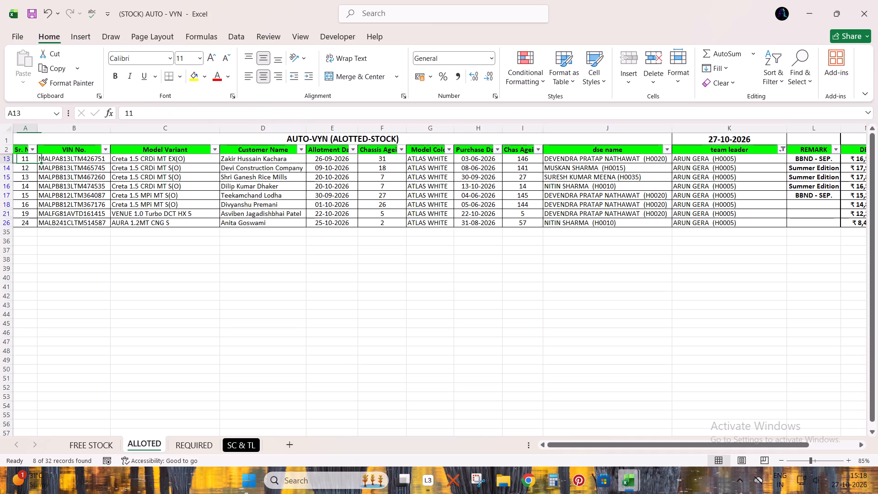
pyautogui.press('Right')
pyautogui.press('Down')
pyautogui.press('Right')
pyautogui.press('Down')
pyautogui.press('Right')
pyautogui.press('Right')
pyautogui.press('Right')
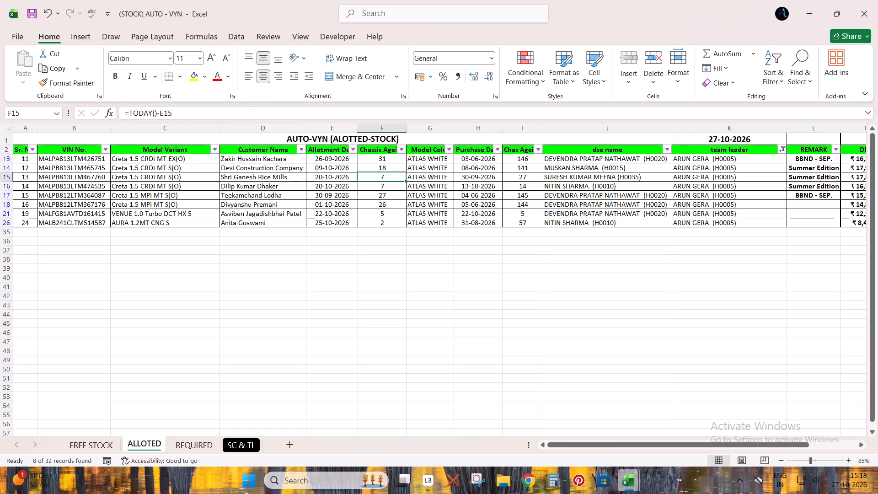
pyautogui.press('Right')
pyautogui.press('Up')
pyautogui.press('Right')
pyautogui.press('Up')
pyautogui.press('Right')
pyautogui.press('Down')
pyautogui.press('Right')
pyautogui.press('Right')
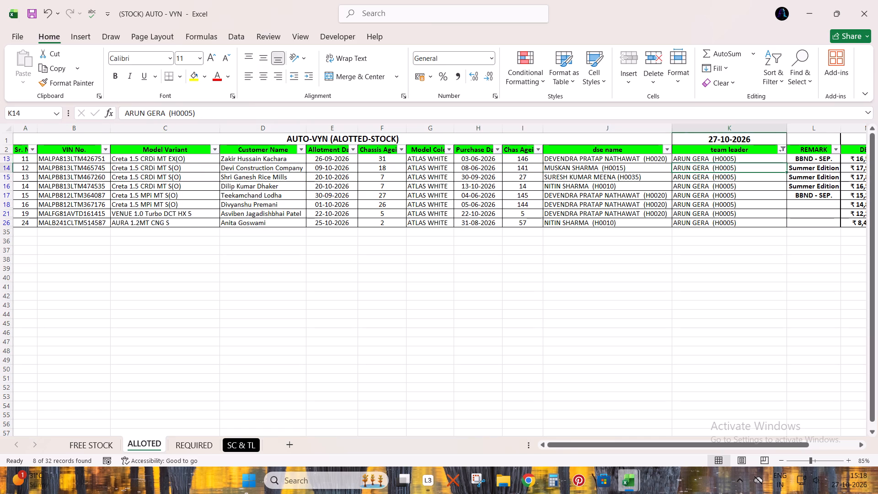
pyautogui.press('Up')
pyautogui.press('Left')
pyautogui.press('Up')
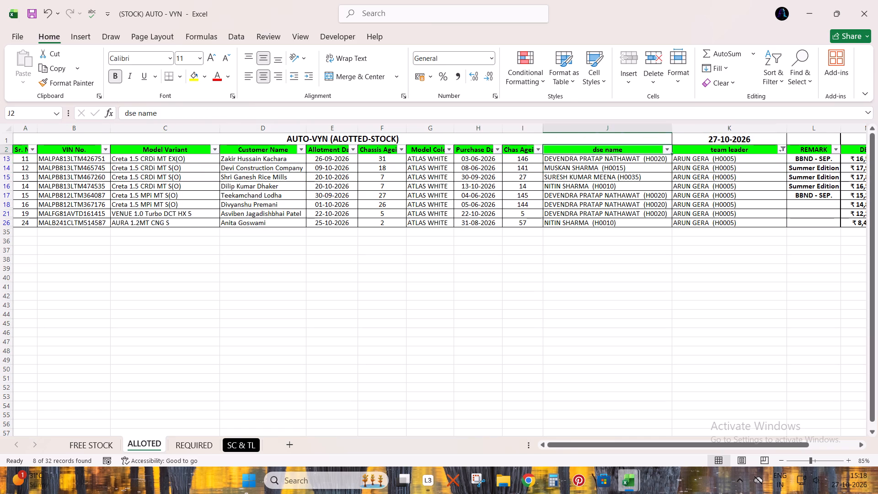
# Go through the customer names of Arun's filtered allotments row by row, down to row 26.
pyautogui.press('Down')
pyautogui.press('Left')
pyautogui.press('Up')
pyautogui.press('Left')
pyautogui.press('Left')
pyautogui.press('Left')
pyautogui.press('Left')
pyautogui.press('Down')
pyautogui.press('Left')
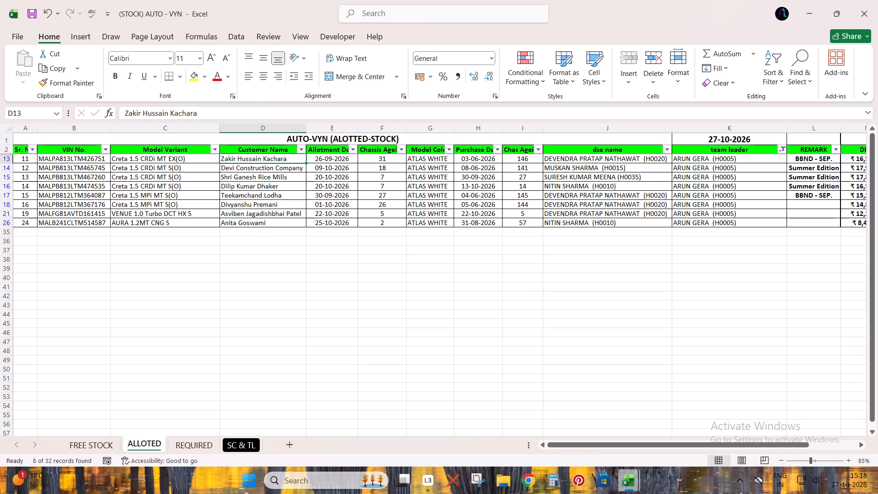
pyautogui.press('Down')
pyautogui.press('Down')
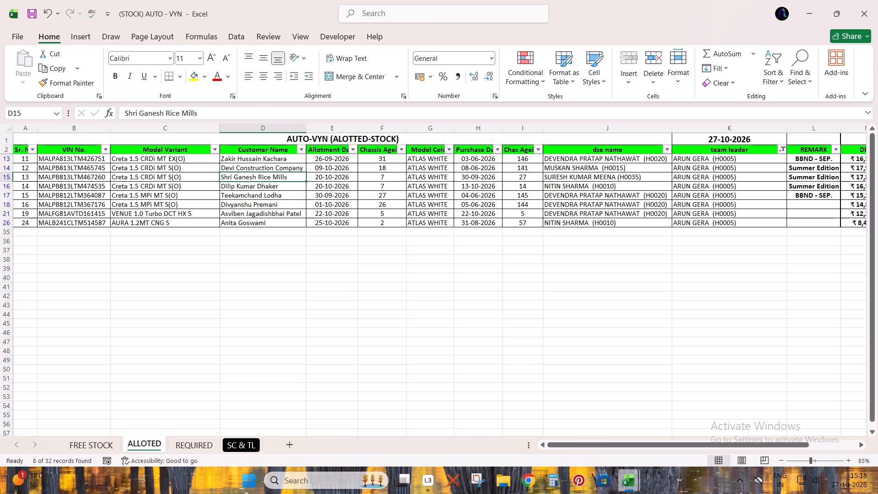
pyautogui.press('Down')
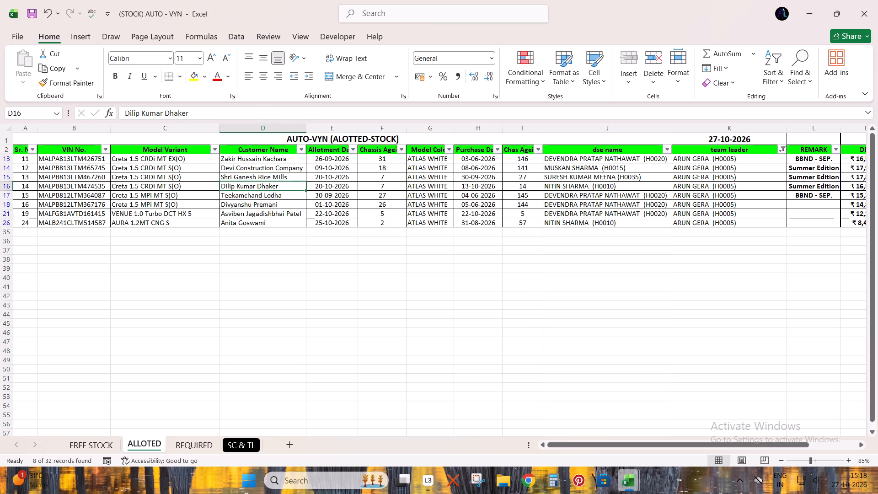
pyautogui.press('Down')
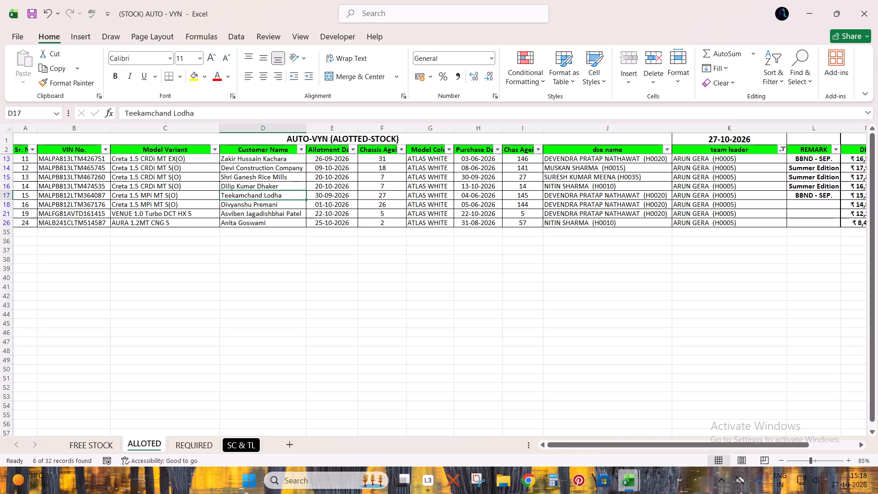
pyautogui.press('Down')
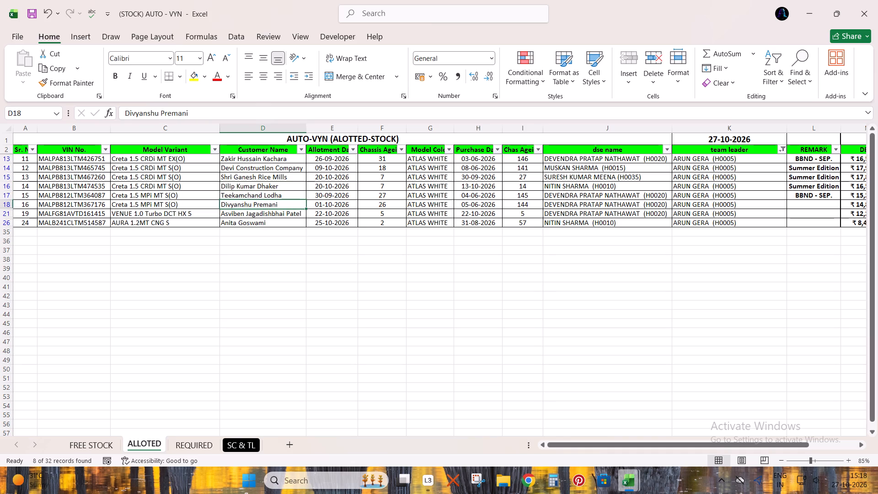
pyautogui.press('Down')
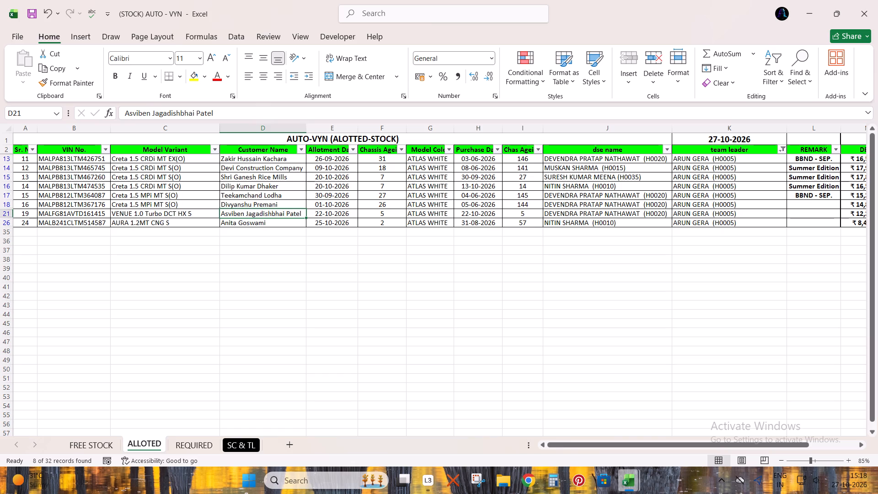
pyautogui.press('Down')
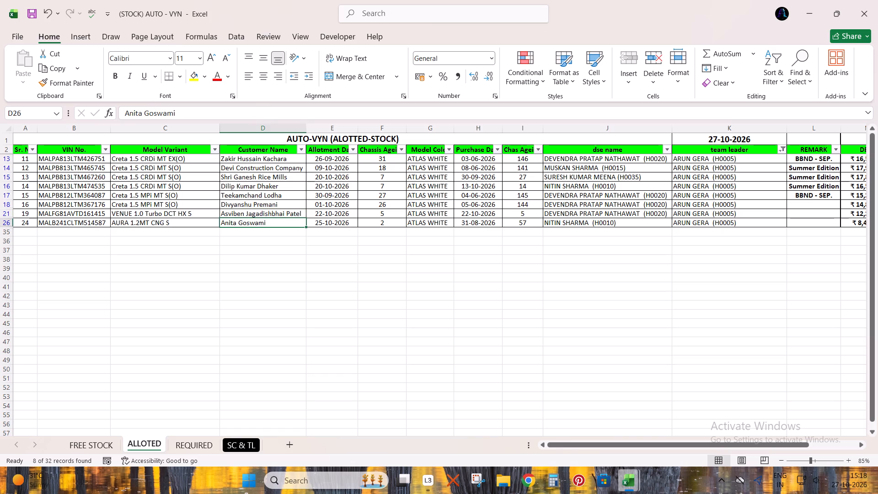
# Turn on header filters on the REQUIRED sheet.
pyautogui.hotkey('ctrl', 'pagedown')
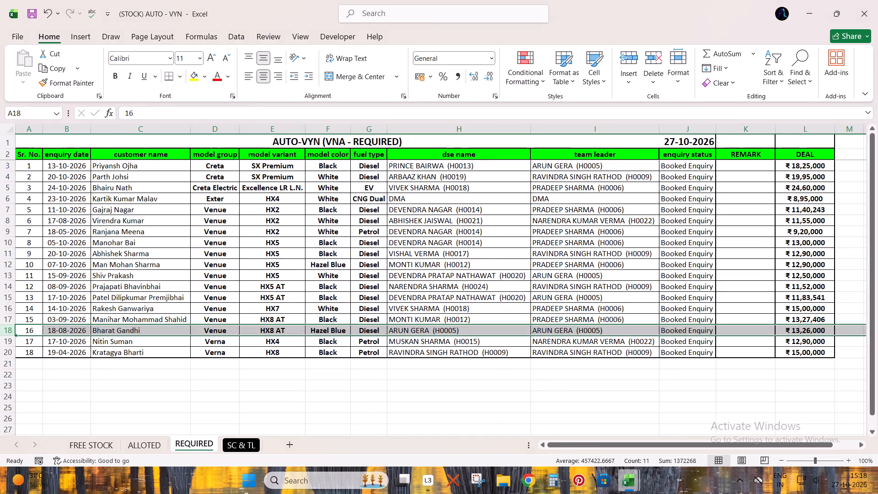
pyautogui.press('Right')
pyautogui.press('Up')
pyautogui.press('Up')
pyautogui.press('Right')
pyautogui.press('Up')
pyautogui.press('Right')
pyautogui.press('Up')
pyautogui.press('Right')
pyautogui.press('Up')
pyautogui.press('Right')
pyautogui.press('Up')
pyautogui.press('Right')
pyautogui.press('Up')
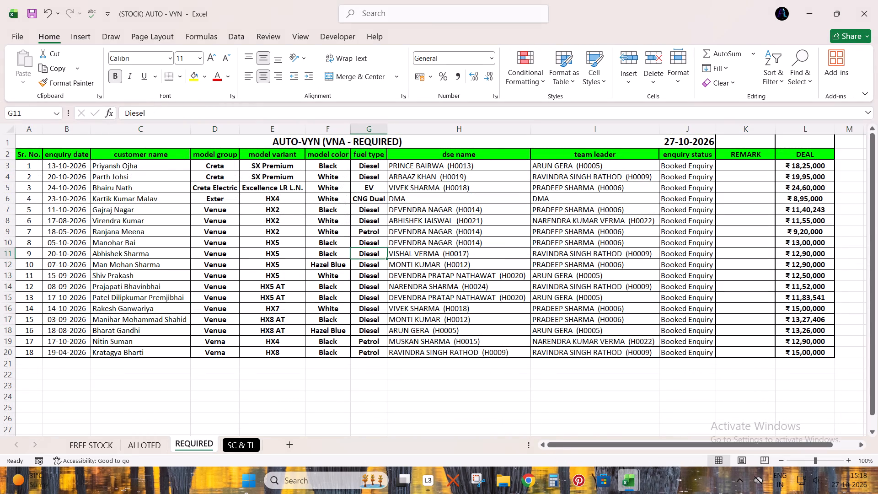
pyautogui.press('Right')
pyautogui.hotkey('ctrl', 'Up')
pyautogui.hotkey('ctrl', 'shift', 'l')
pyautogui.press('Right')
pyautogui.press('Right')
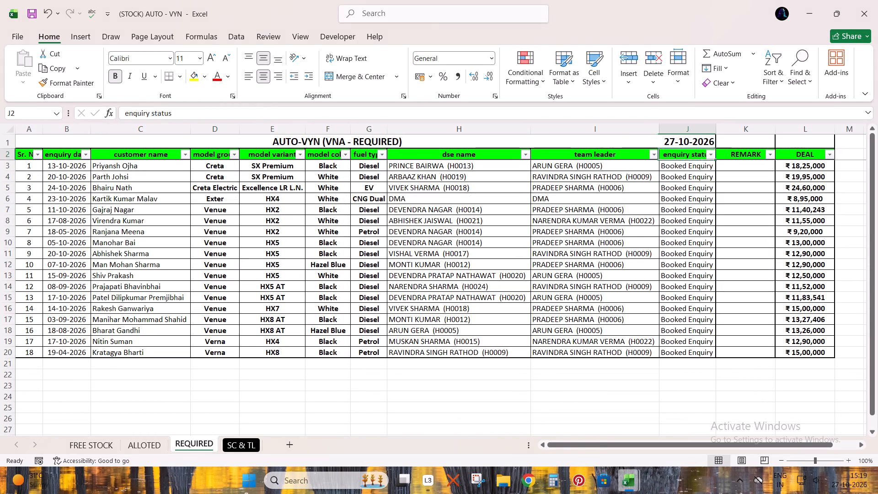
# Filter the team leader column of REQUIRED to show only Arun's bookings.
pyautogui.press('Escape')
pyautogui.press('Left')
pyautogui.hotkey('alt', 'Down')
pyautogui.press('Down')
pyautogui.press('Down')
pyautogui.press('Down')
pyautogui.press('Down')
pyautogui.press('Down')
pyautogui.press('Down')
pyautogui.press('Down')
pyautogui.press('Down')
pyautogui.press('Down')
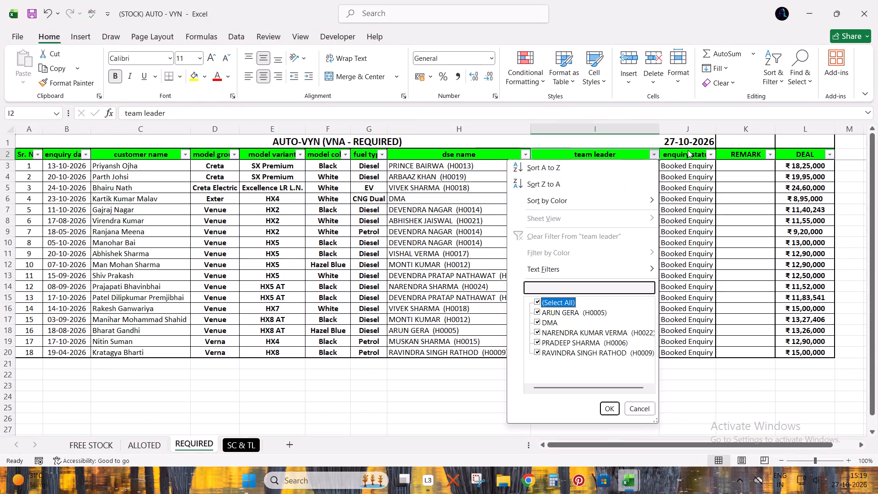
pyautogui.press('space')
pyautogui.press('Down')
pyautogui.press('space')
pyautogui.press('Return')
# Review the dse name entries of Arun's filtered bookings on REQUIRED.
pyautogui.press('Down')
pyautogui.press('Left')
pyautogui.press('Down')
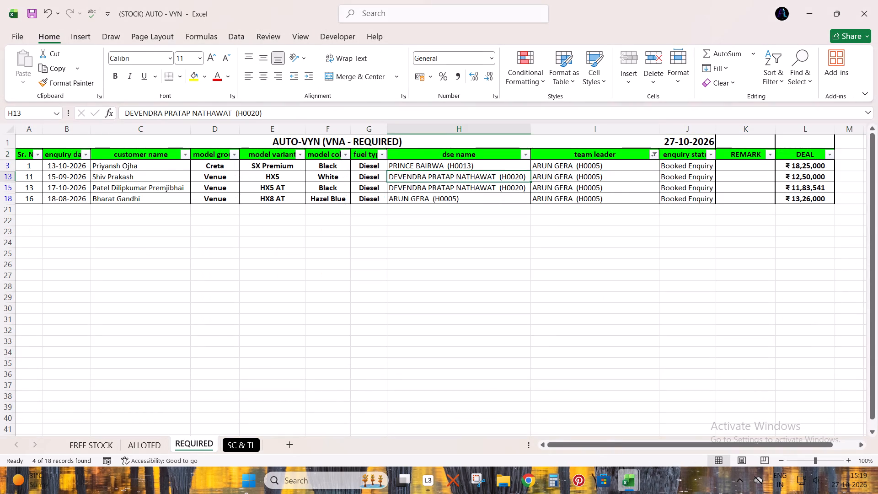
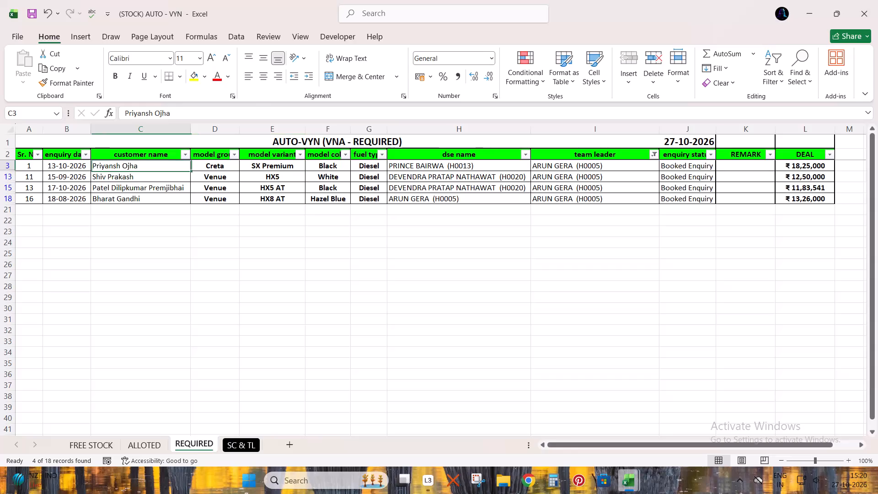
# Select the entire row of the Creta SX Premium booking in Arun's filtered list on REQUIRED.
pyautogui.hotkey('shift', 'space')
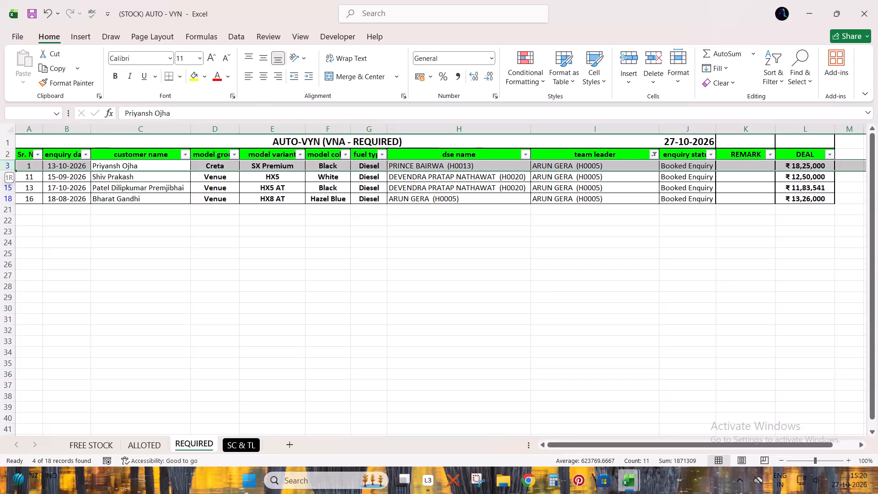
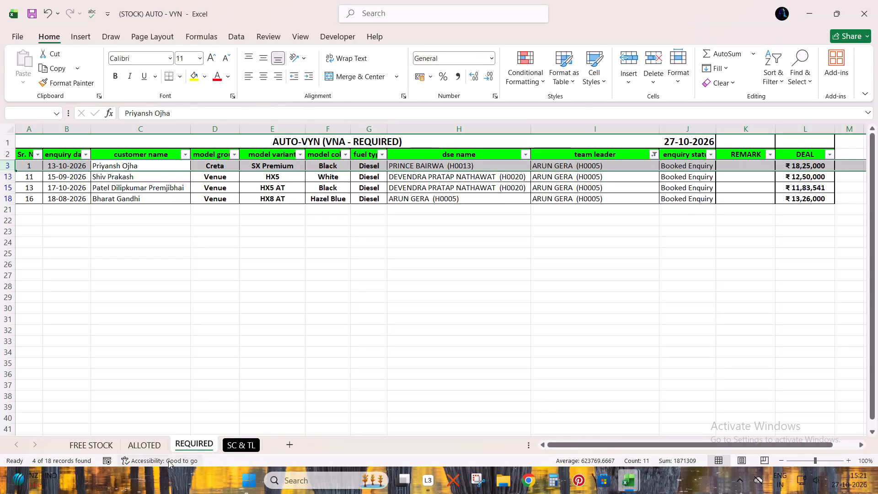
# Remove the team leader filter and the header filter controls from the ALLOTED sheet so all allotments are listed.
pyautogui.click(146, 441)
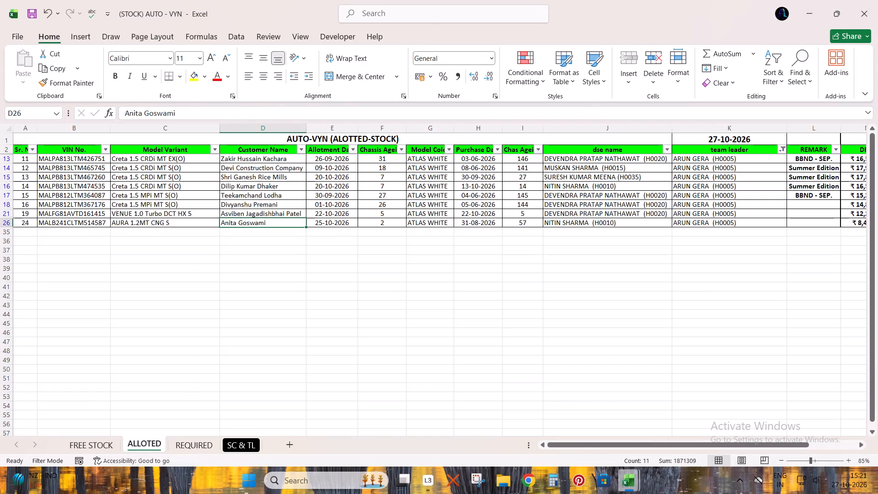
pyautogui.click(730, 148)
pyautogui.hotkey('ctrl', 'shift', 'l')
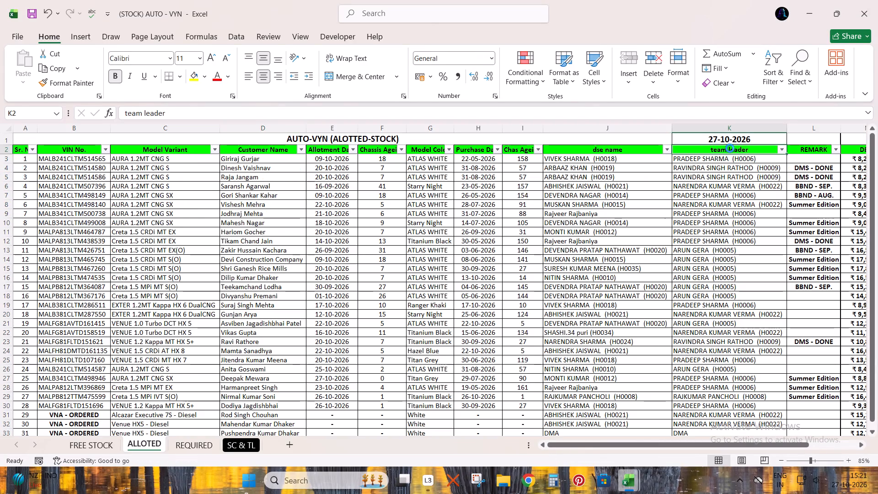
# Go to the VNA - ORDERED entries at the end of the ALLOTED list and examine the Alcazar Executive 7S - Diesel row.
pyautogui.press('Down')
pyautogui.hotkey('ctrl', 'Down')
pyautogui.press('Up')
pyautogui.press('Left')
pyautogui.press('Up')
pyautogui.press('Left')
pyautogui.press('Up')
pyautogui.press('Left')
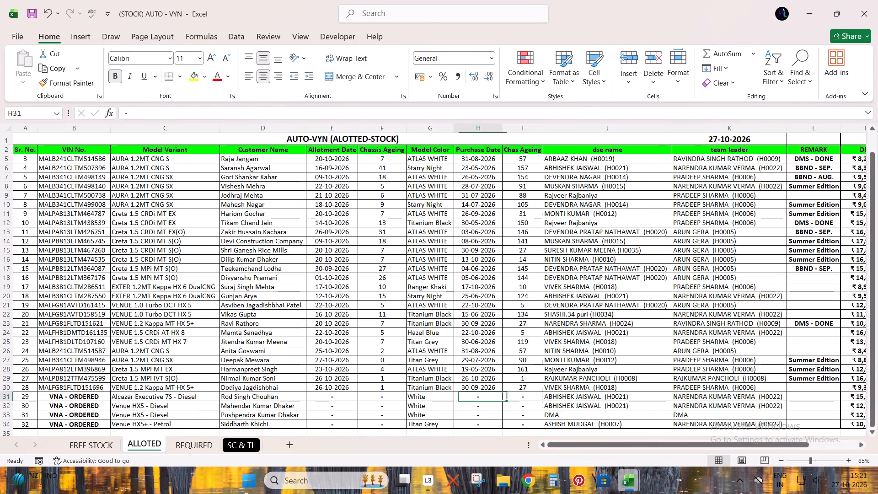
pyautogui.press('Left')
pyautogui.press('Left')
pyautogui.press('Left')
pyautogui.press('Left')
pyautogui.press('Left')
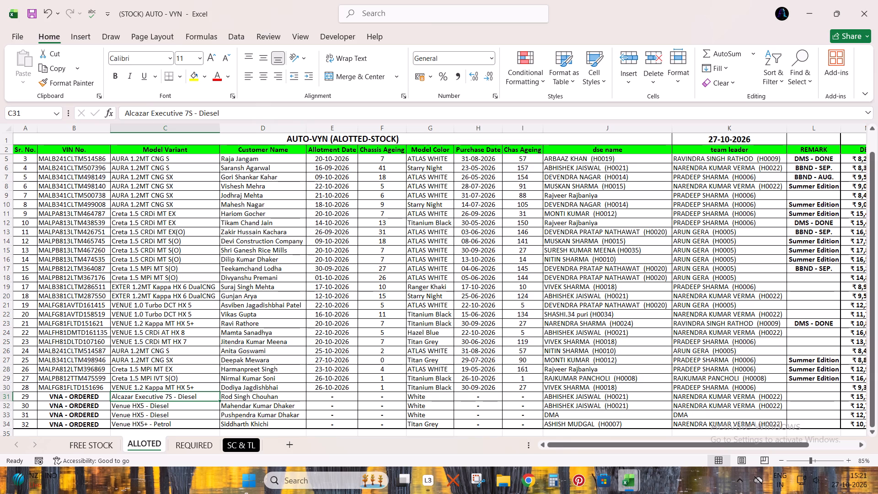
# Examine the two Venue HX5 - Diesel rows among the VNA - ORDERED entries, highlighting them together and individually as entire rows.
pyautogui.press('Down')
pyautogui.press('Down')
pyautogui.press('Down')
pyautogui.hotkey('shift', 'space')
pyautogui.press('Up')
pyautogui.hotkey('shift', 'space')
pyautogui.hotkey('shift', 'Up')
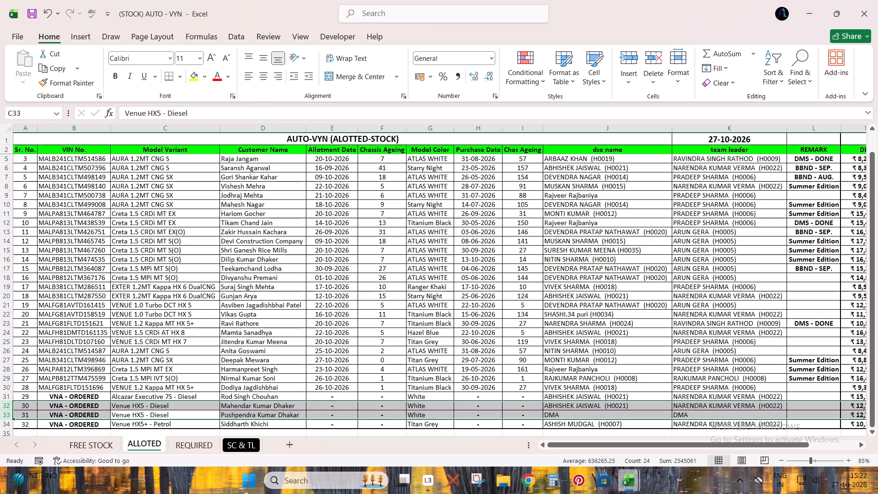
pyautogui.press('Right')
pyautogui.press('Left')
pyautogui.hotkey('shift', 'space')
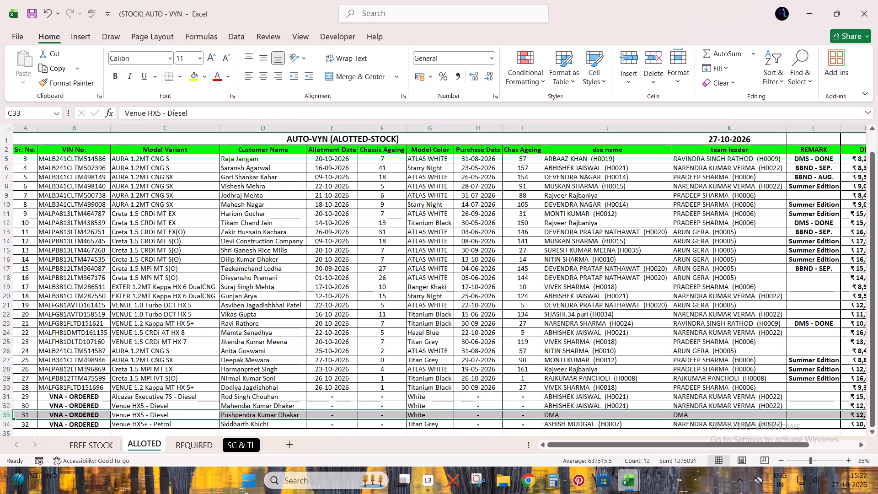
pyautogui.press('Up')
pyautogui.hotkey('shift', 'space')
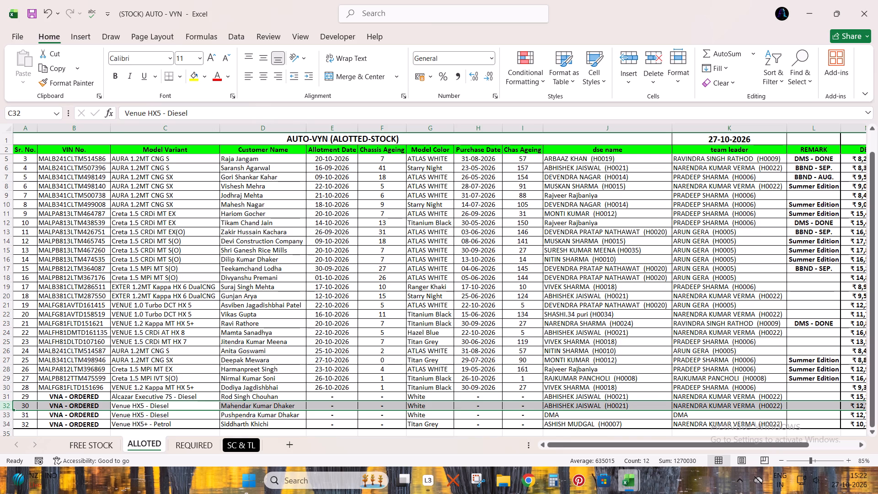
pyautogui.press('Down')
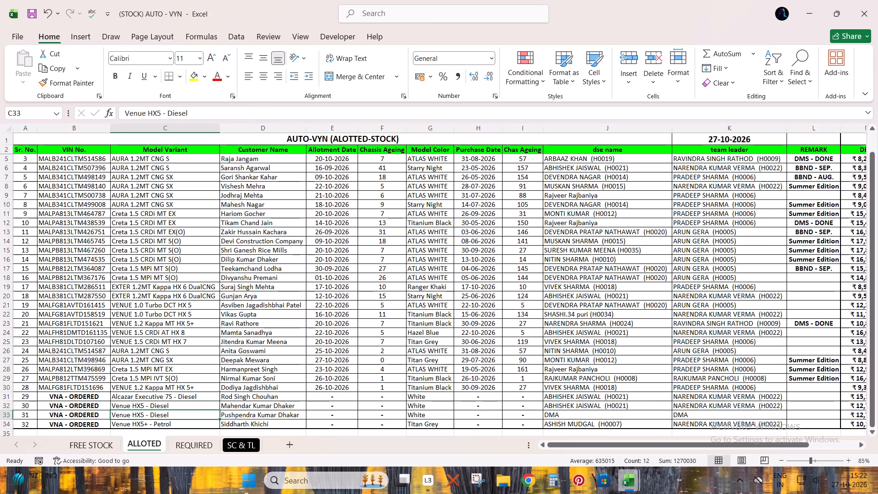
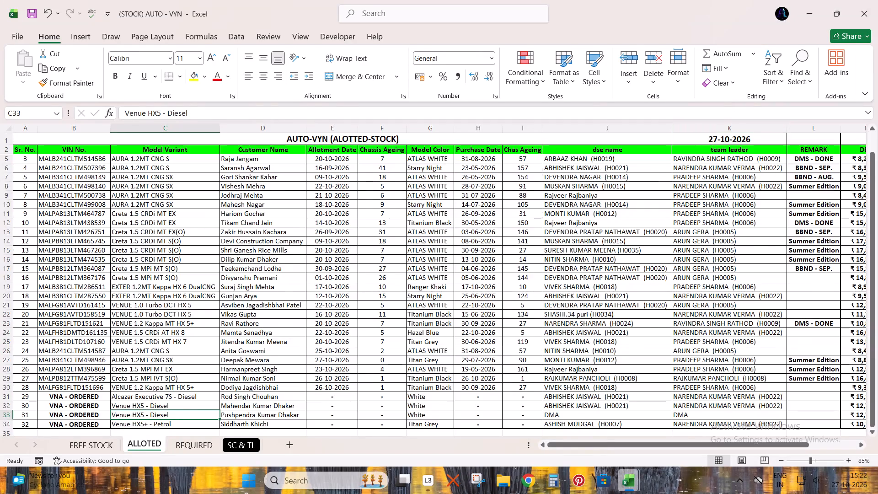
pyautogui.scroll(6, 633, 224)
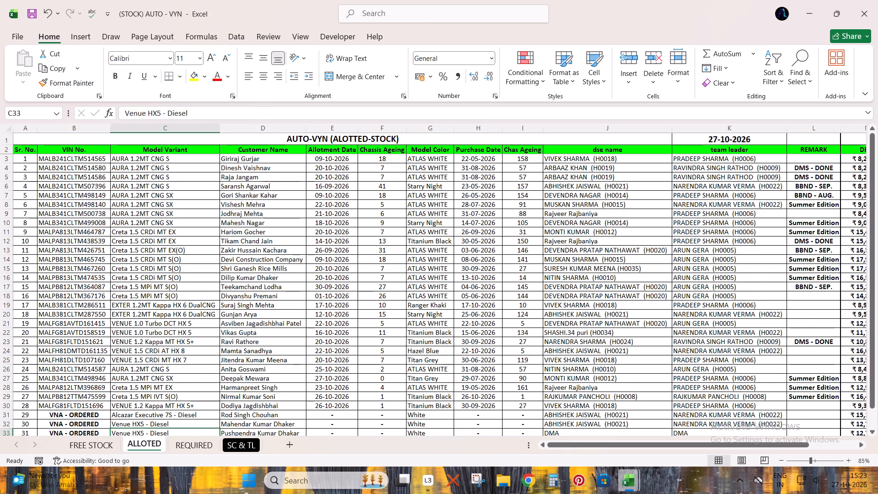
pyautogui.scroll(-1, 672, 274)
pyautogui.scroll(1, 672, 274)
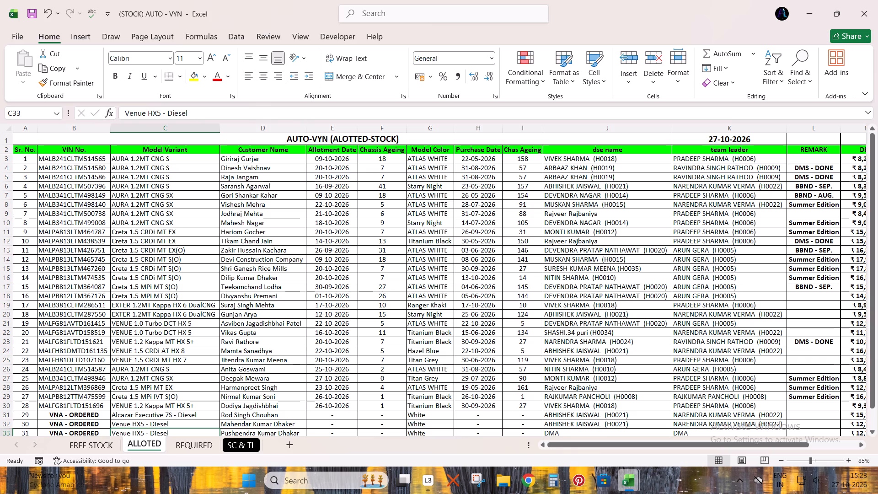
# Remove the team leader filter and the header filter controls from the REQUIRED sheet so all booked enquiries are listed.
pyautogui.click(185, 445)
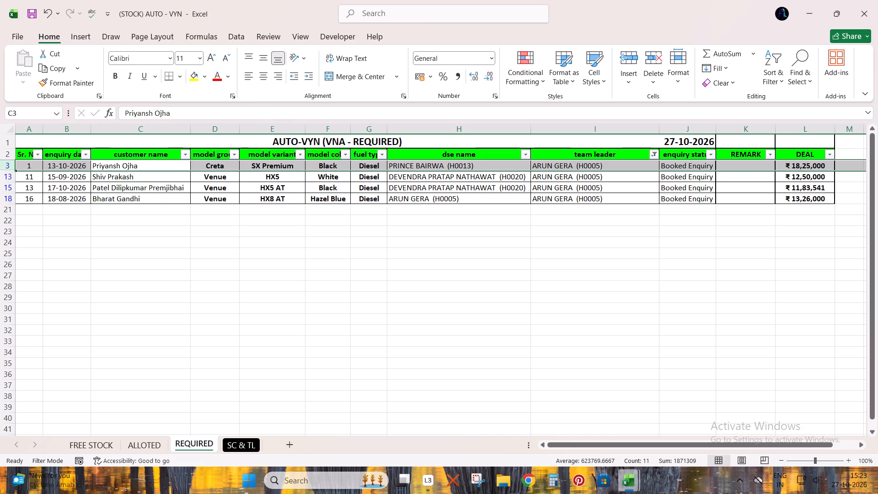
pyautogui.click(474, 152)
pyautogui.hotkey('ctrl', 'shift', 'l')
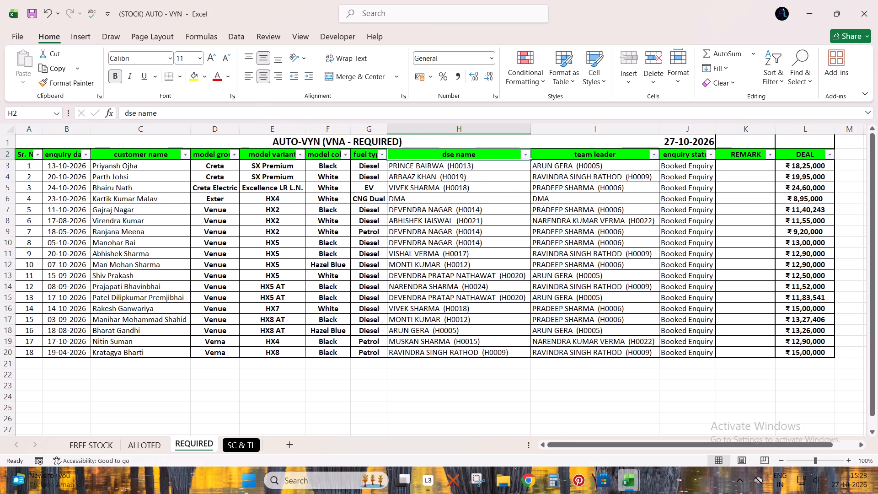
pyautogui.scroll(2, 477, 145)
pyautogui.scroll(3, 453, 278)
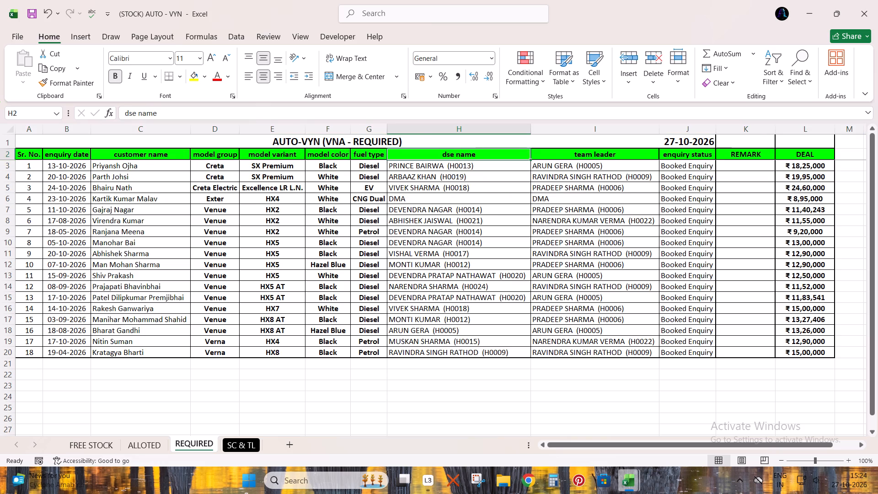
pyautogui.scroll(-3, 455, 277)
pyautogui.scroll(8, 455, 277)
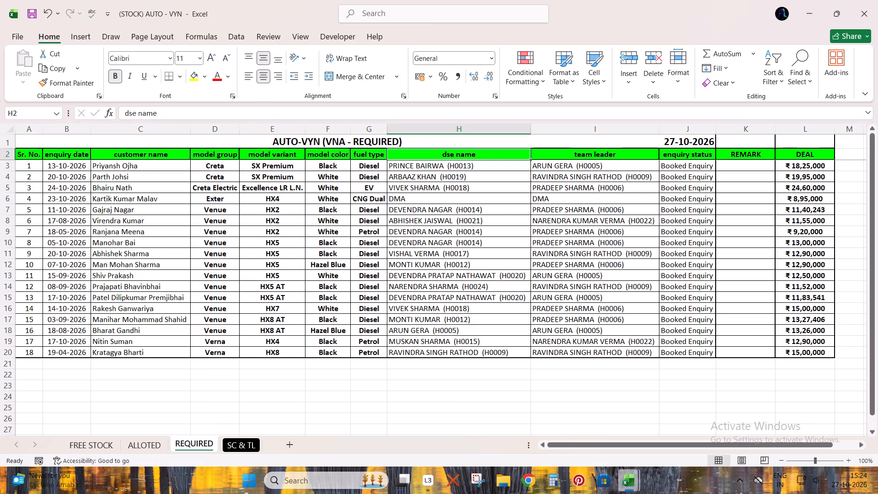
# Check the FREE STOCK sheet briefly and return to the VNA - ORDERED entries at the end of the ALLOTED list.
pyautogui.click(145, 446)
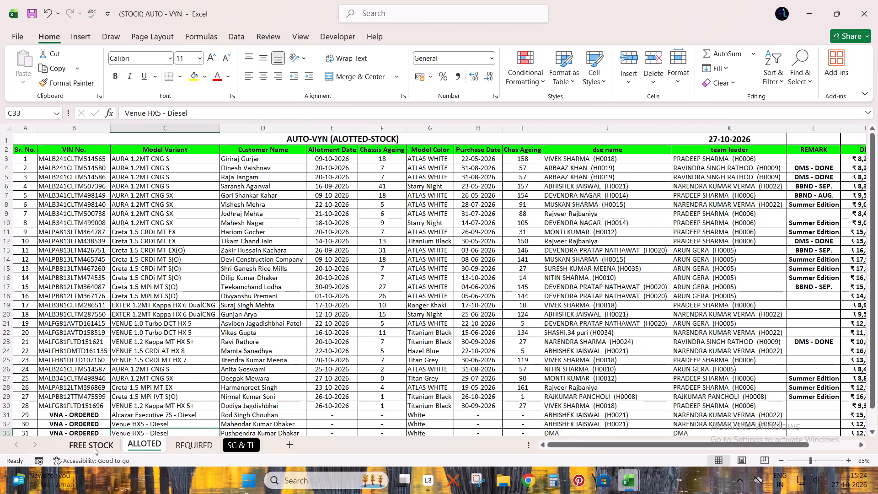
pyautogui.click(94, 447)
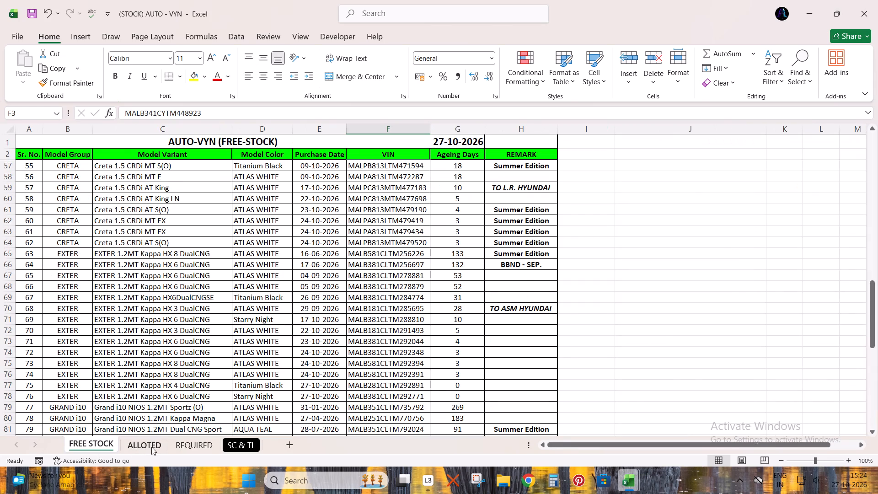
pyautogui.click(151, 447)
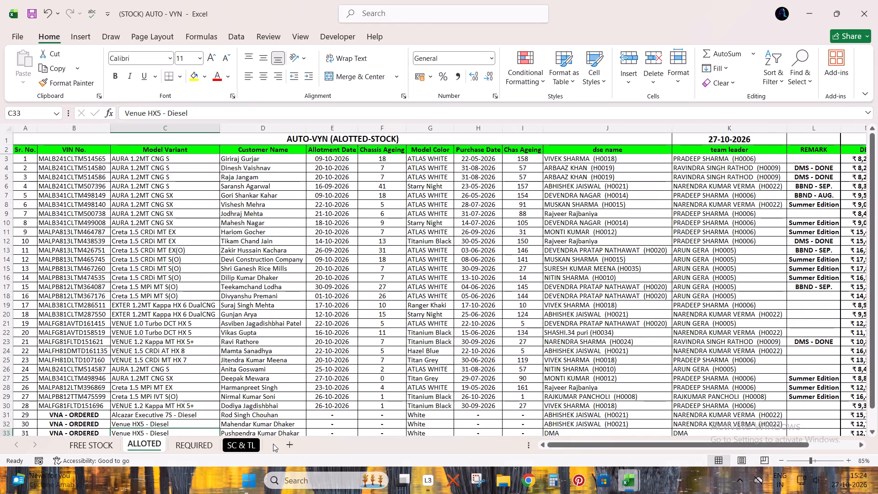
pyautogui.scroll(-1, 273, 444)
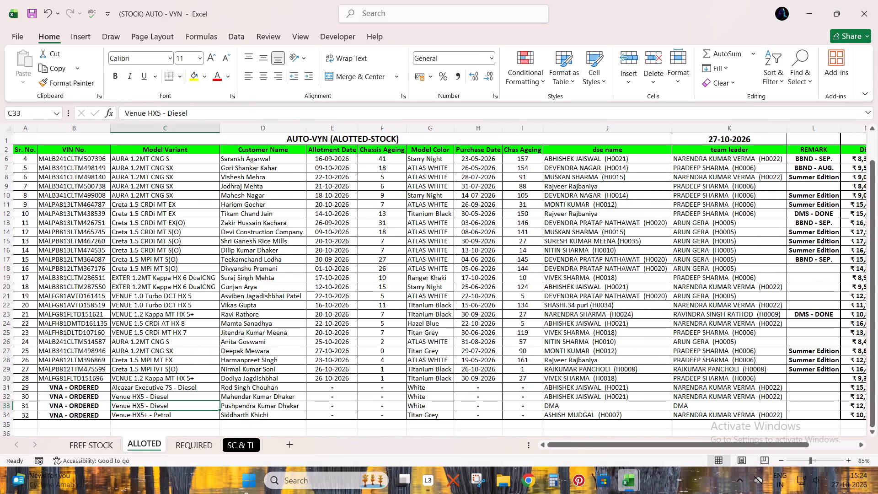
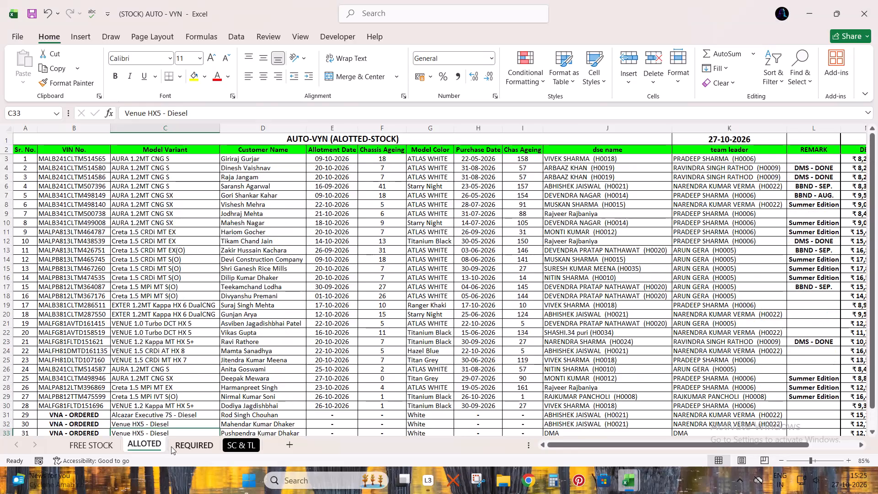
# Return to the REQUIRED sheet and select the dse name cell of the Exter HX4 booked enquiry.
pyautogui.click(173, 446)
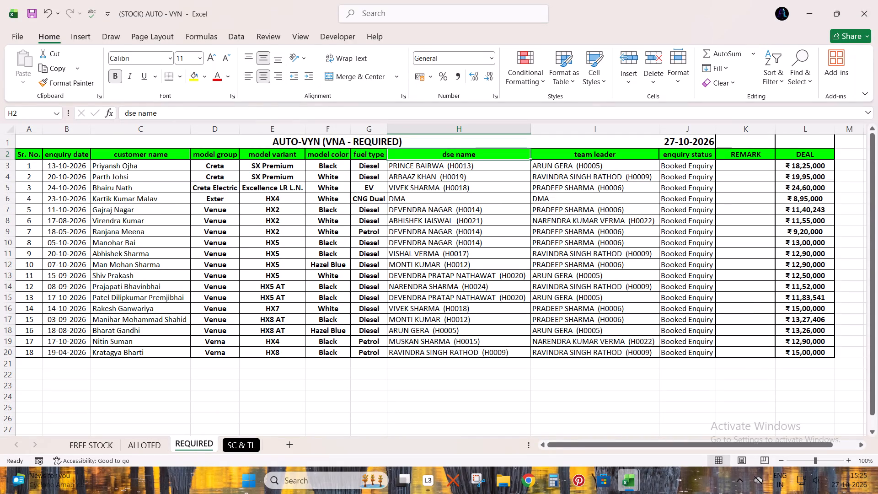
pyautogui.scroll(3, 436, 201)
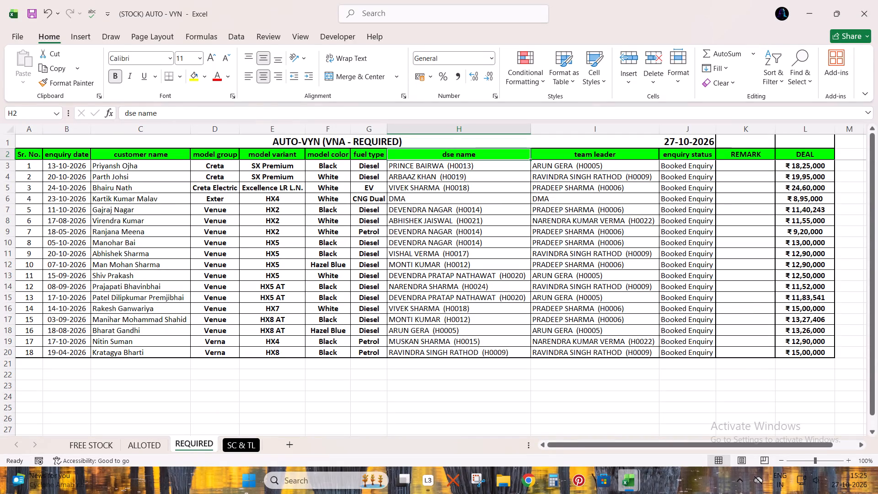
pyautogui.click(435, 200)
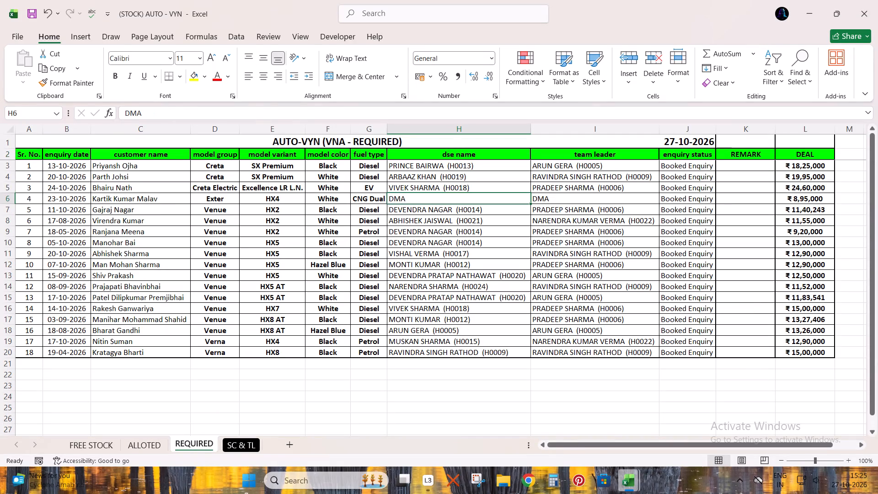
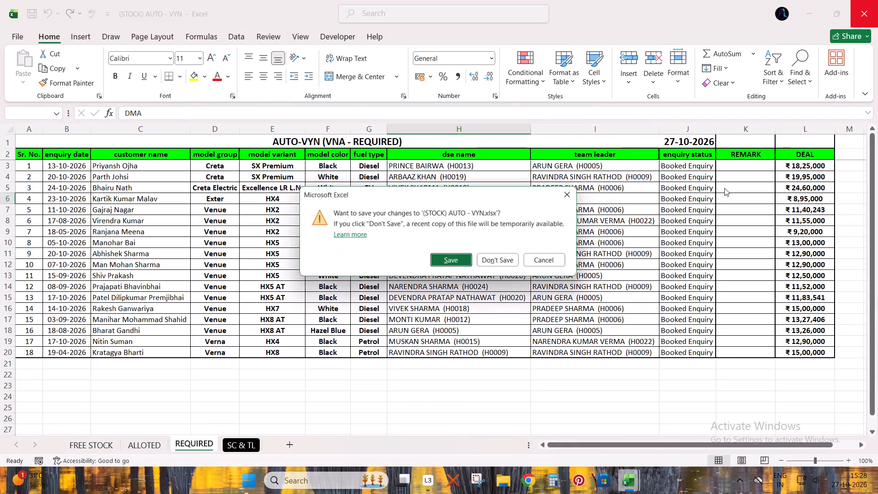
# Dismiss the save prompt, save the (STOCK) AUTO - VYN workbook, and close it.
pyautogui.click(568, 202)
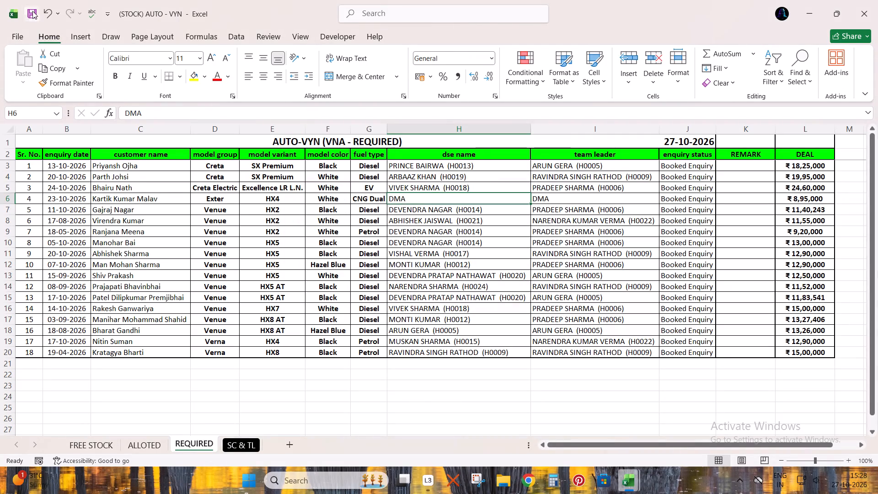
pyautogui.click(32, 11)
pyautogui.click(877, 0)
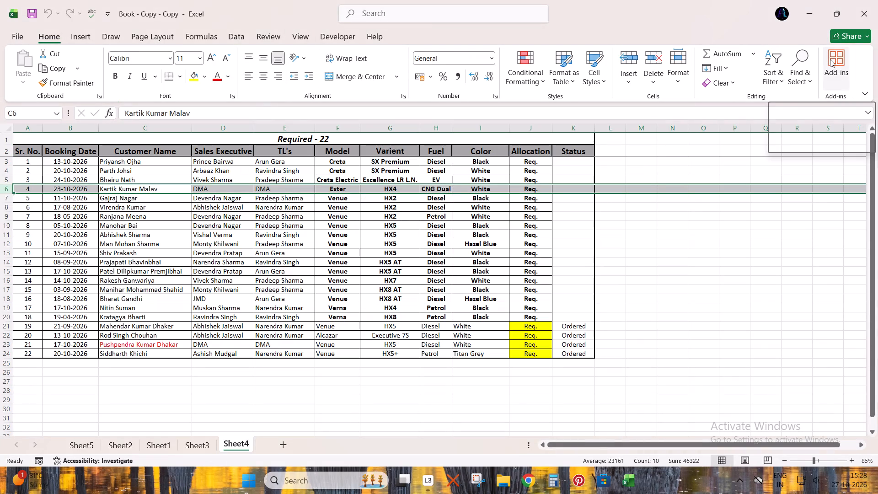